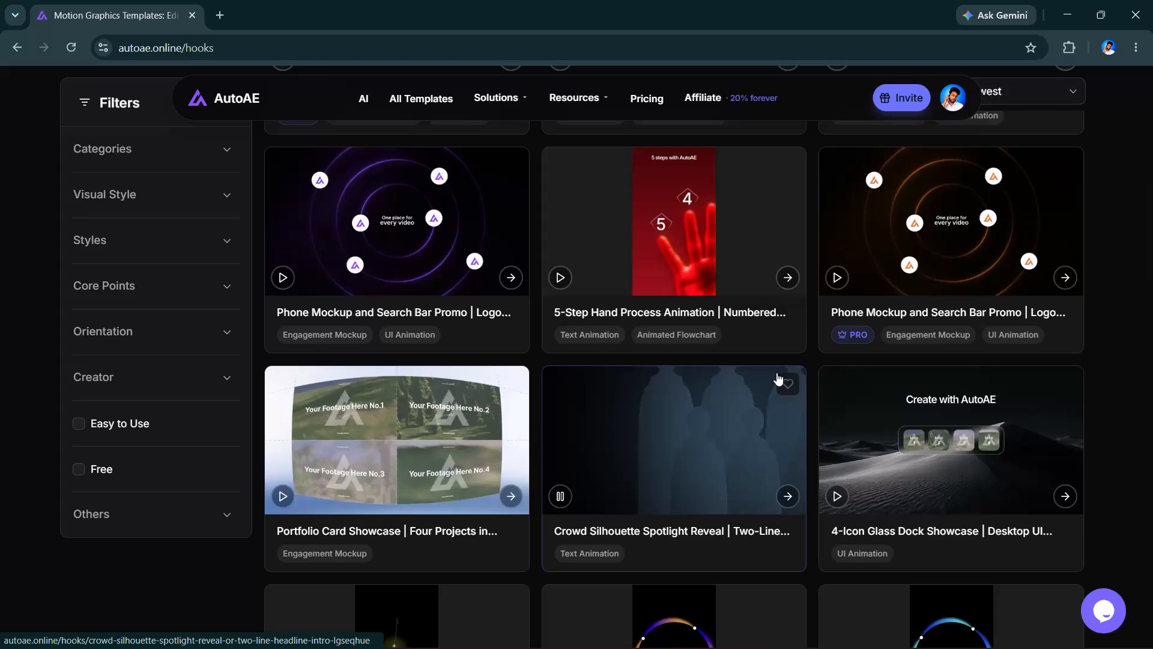
Open the 5-Step Hand Process Animation | Numbered List Reveal template for customization.
click(713, 241)
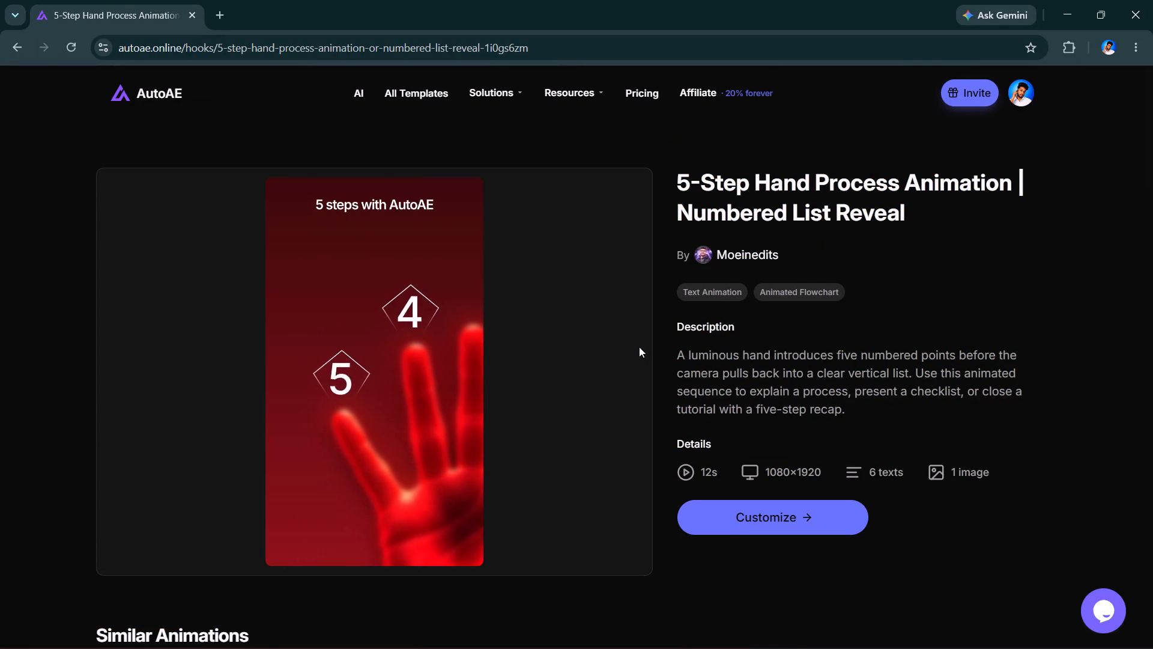
click(794, 517)
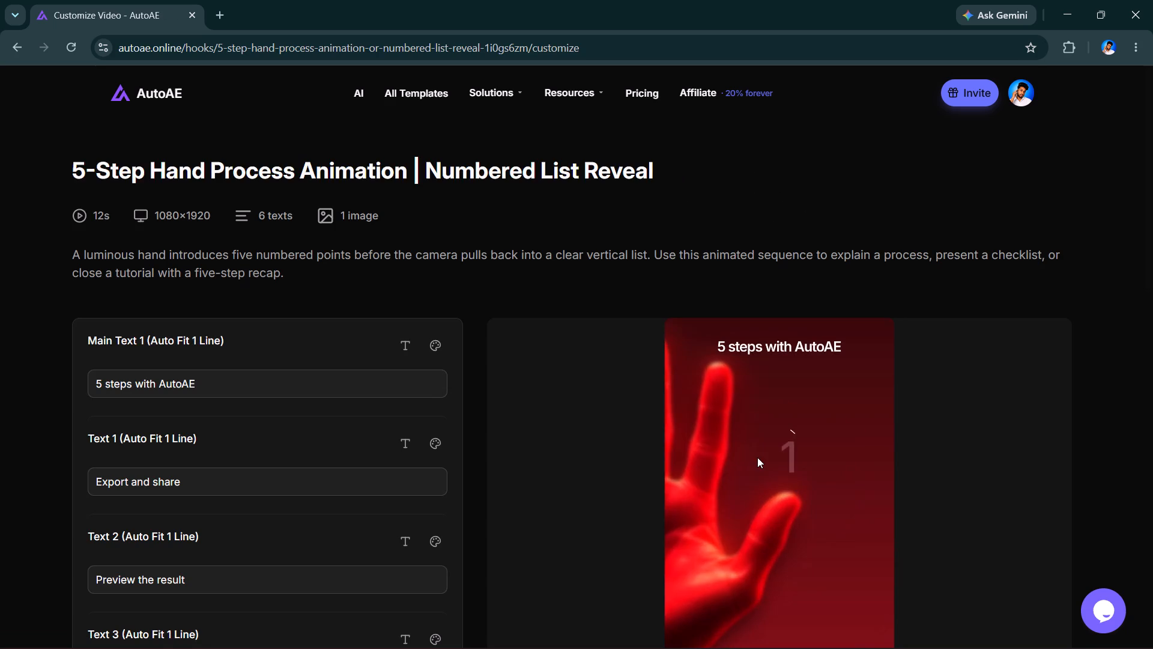
Replace the Main Text 1 title with "5 steps of Video Editing".
click(237, 375)
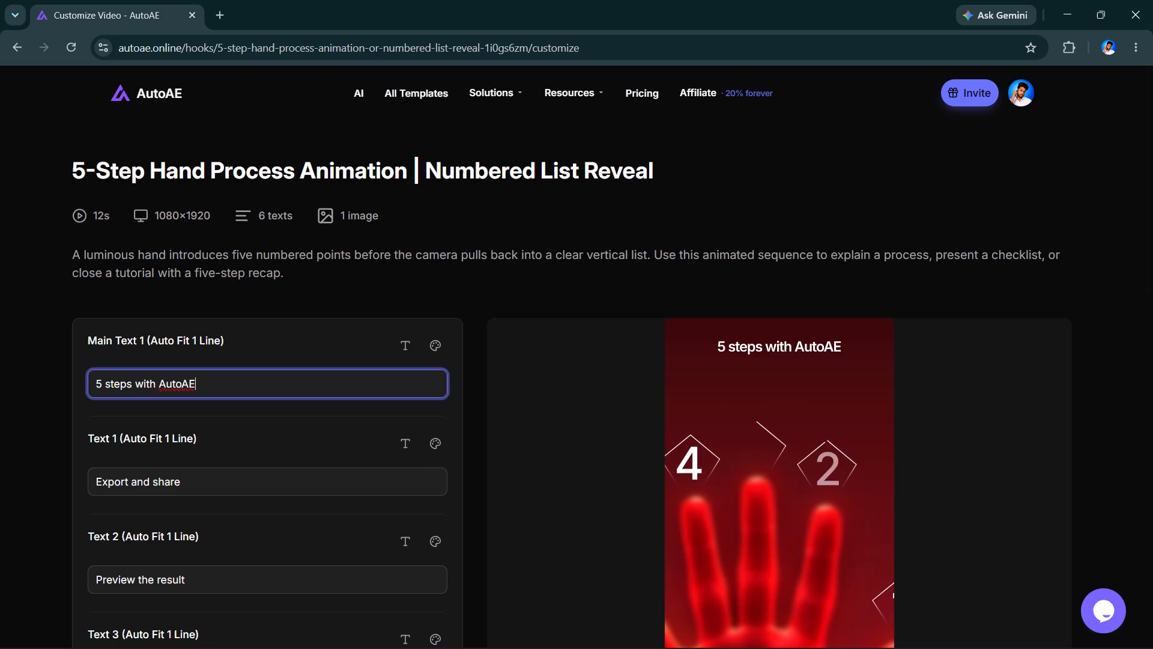
key(BackSpace)
key(BackSpace)
key(BackSpace)
key(BackSpace)
key(BackSpace)
key(BackSpace)
key(BackSpace)
key(BackSpace)
key(BackSpace)
key(BackSpace)
key(BackSpace)
key(BackSpace)
key(BackSpace)
key(BackSpace)
key(BackSpace)
key(BackSpace)
key(BackSpace)
key(BackSpace)
key(BackSpace)
key(BackSpace)
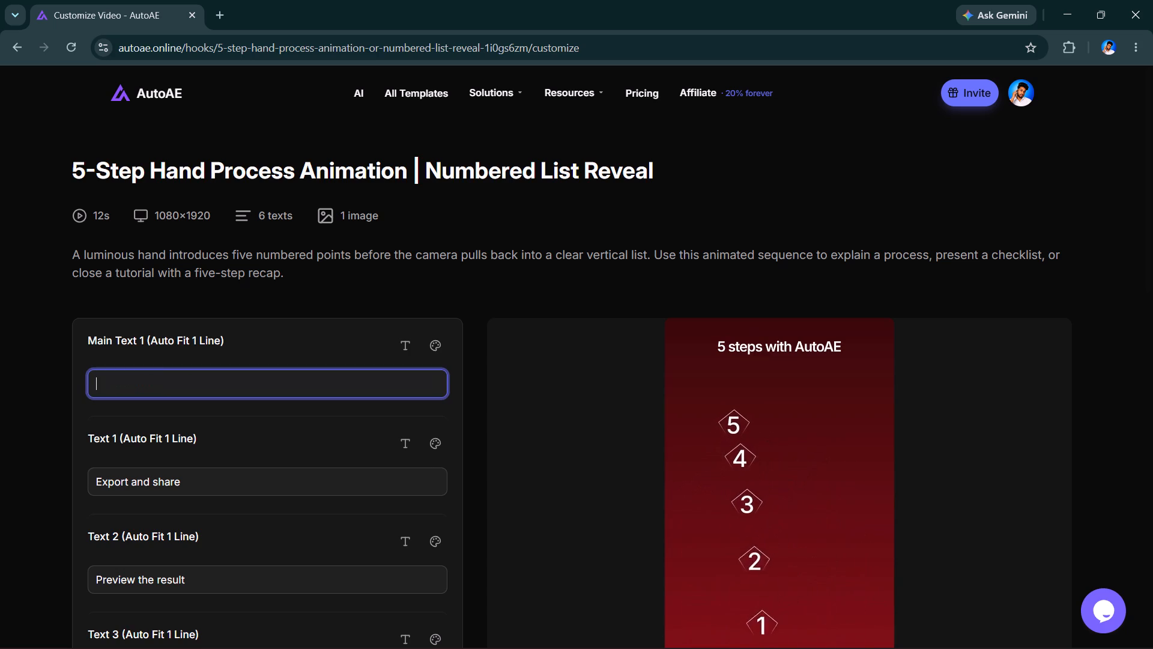
text(5 steps od)
key(BackSpace)
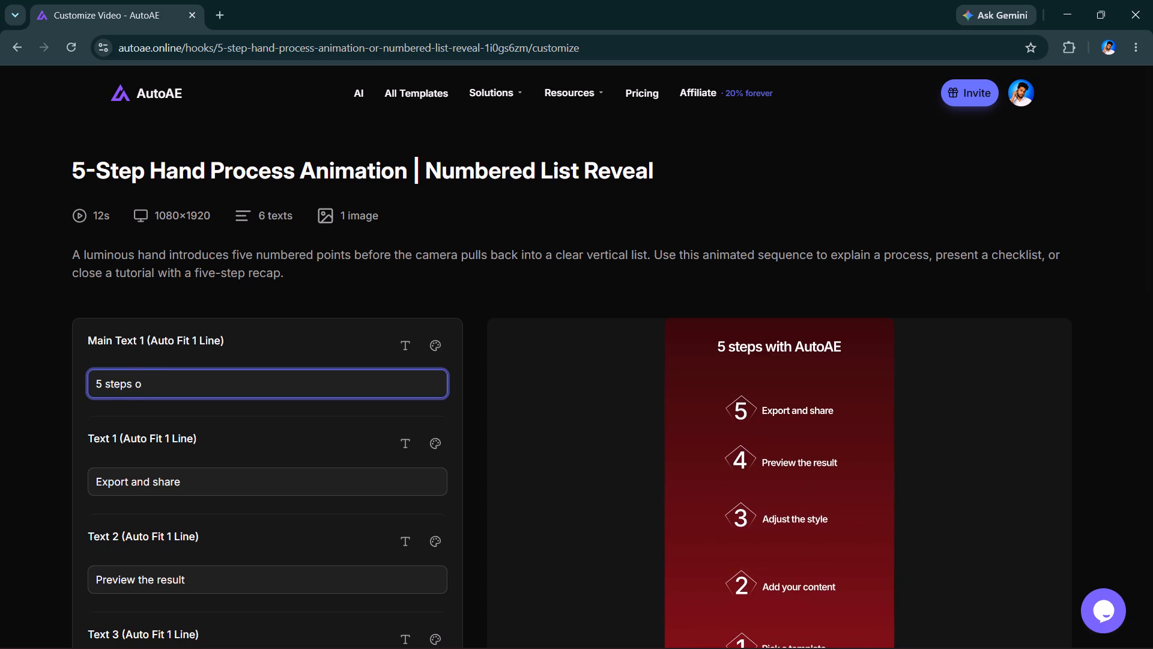
text(f)
key(space)
text(Video)
key(space)
text(Editing)
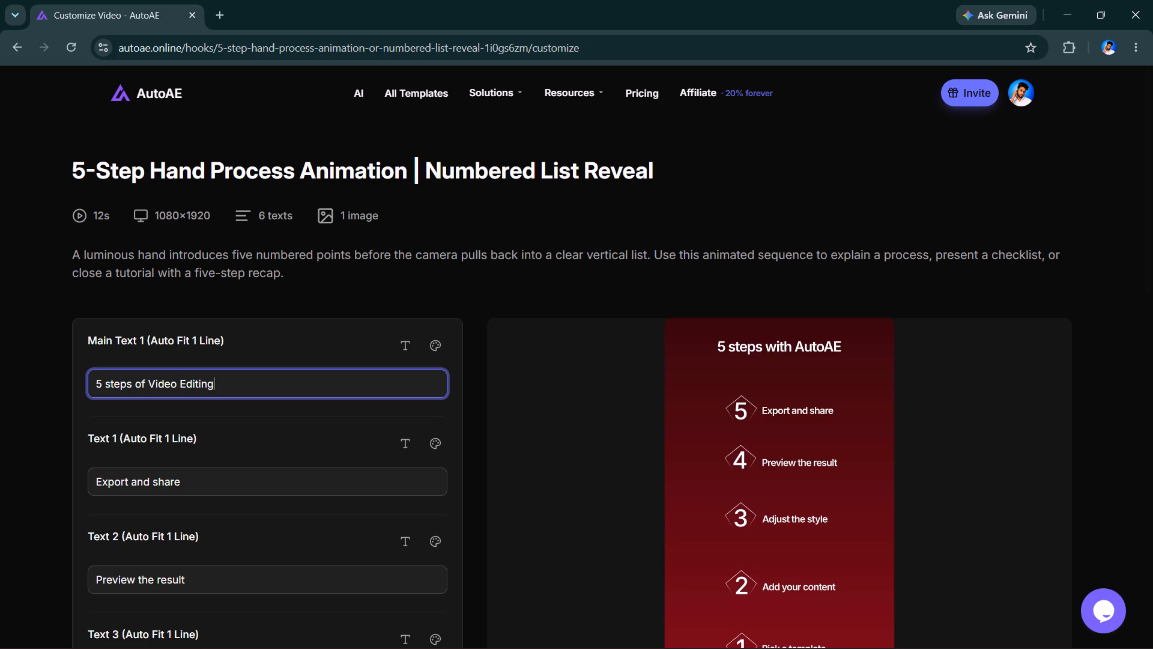
Replace the Text 1 entry with "Thinking".
scroll(360, 404, right, 1)
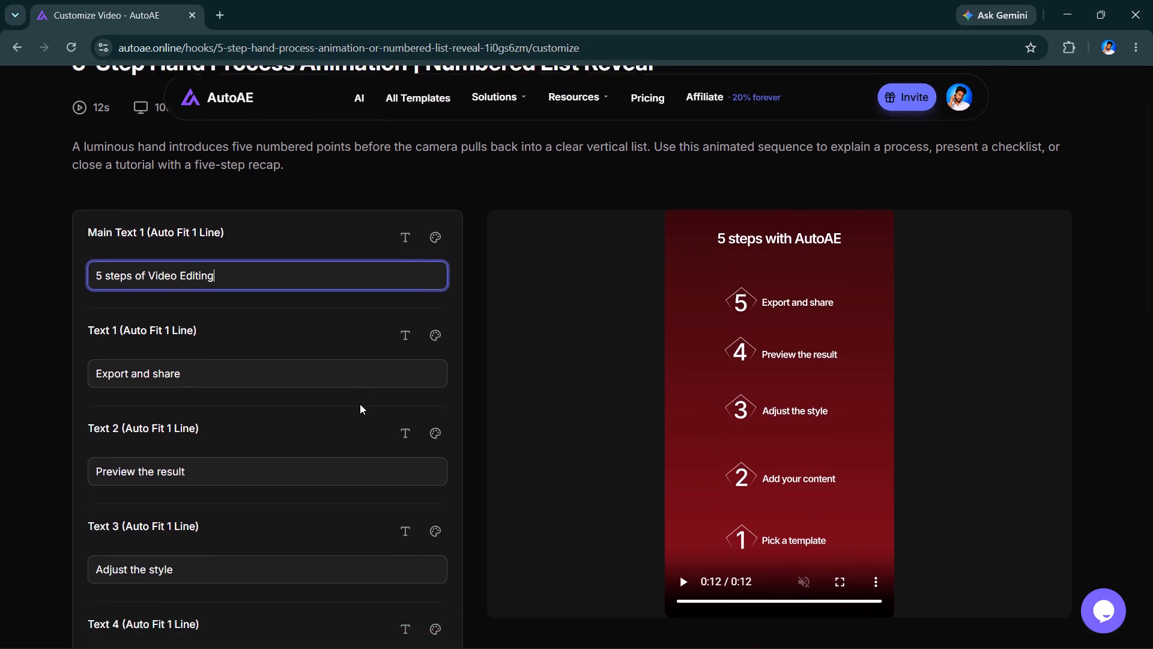
scroll(360, 404, right, 2)
click(247, 288)
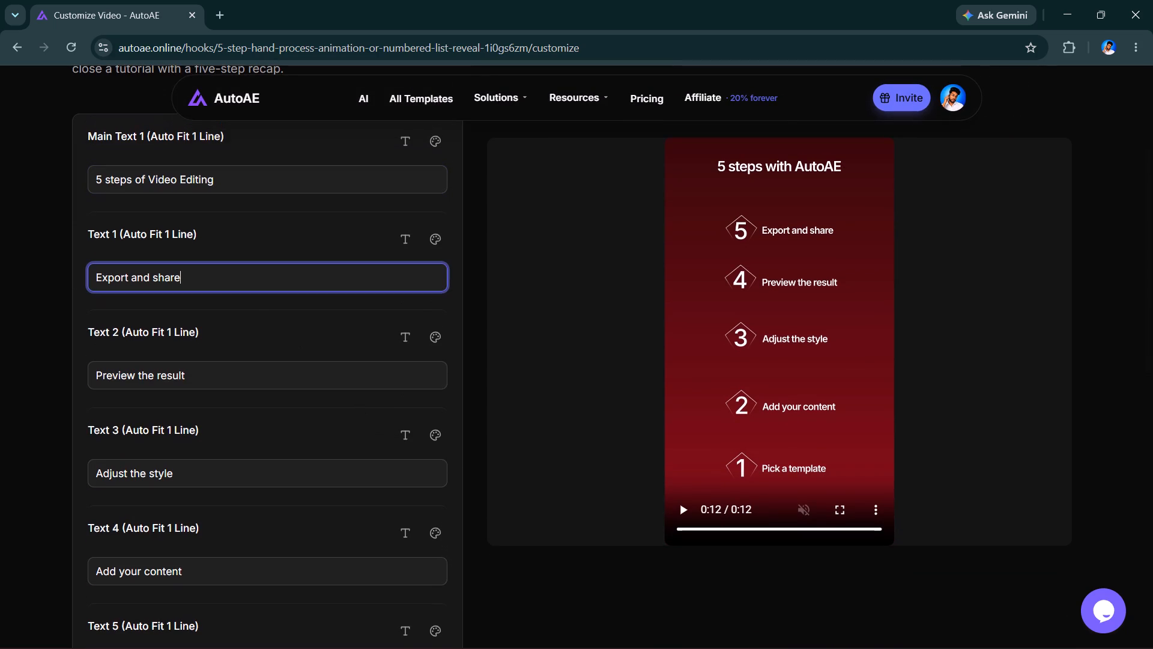
key(BackSpace)
key(BackSpace)
key(BackSpace)
key(BackSpace)
key(BackSpace)
key(BackSpace)
key(BackSpace)
key(BackSpace)
key(BackSpace)
key(BackSpace)
key(BackSpace)
key(BackSpace)
key(BackSpace)
key(BackSpace)
key(BackSpace)
key(BackSpace)
key(BackSpace)
key(BackSpace)
key(BackSpace)
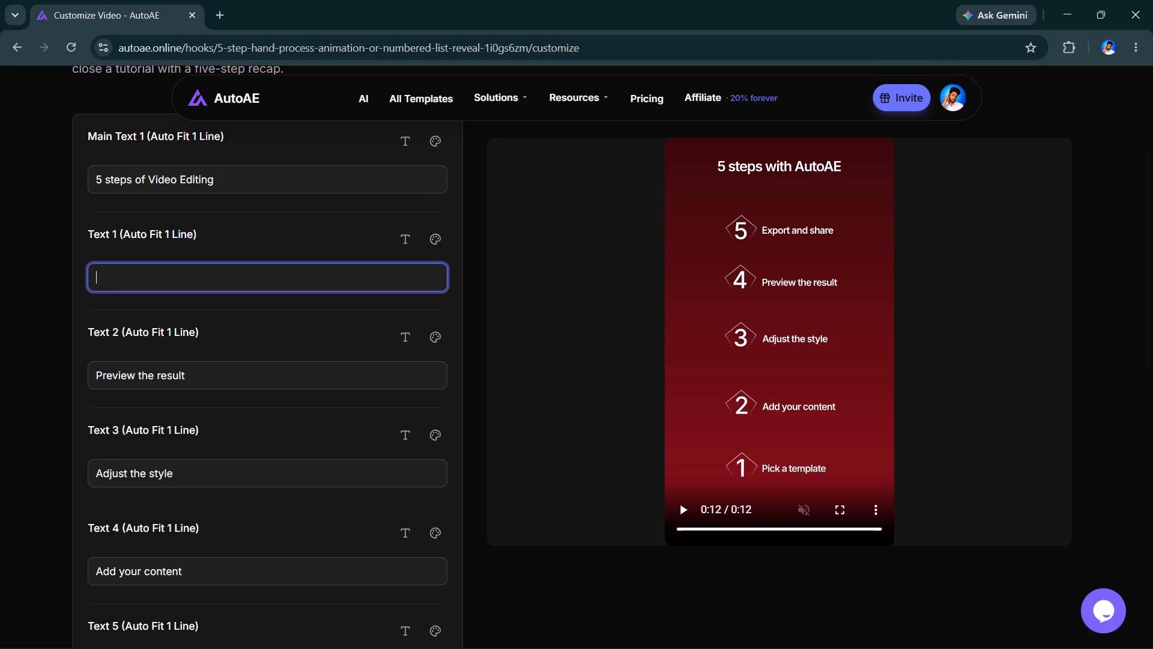
key(shift+t)
text(hinki)
key(n)
key(g)
Replace the Text 2 entry with "Creative thinking".
click(251, 383)
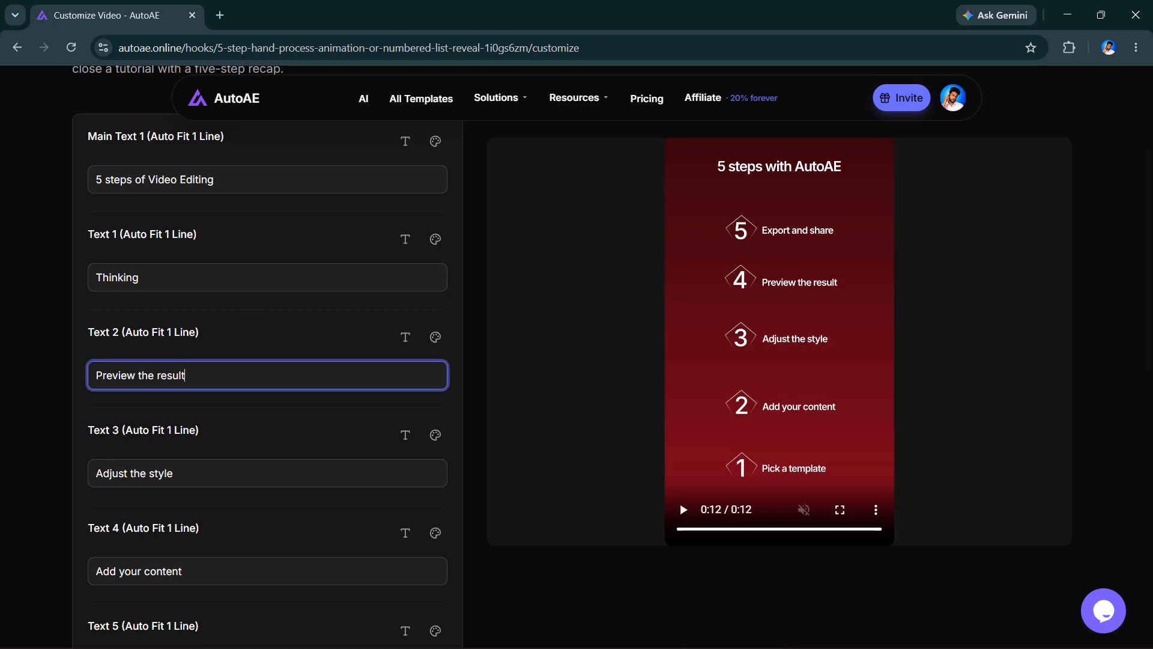
key(BackSpace)
key(BackSpace)
key(BackSpace)
key(BackSpace)
key(BackSpace)
key(BackSpace)
key(BackSpace)
key(BackSpace)
key(BackSpace)
key(BackSpace)
key(BackSpace)
key(BackSpace)
key(BackSpace)
key(BackSpace)
key(BackSpace)
key(BackSpace)
key(BackSpace)
key(BackSpace)
key(BackSpace)
key(BackSpace)
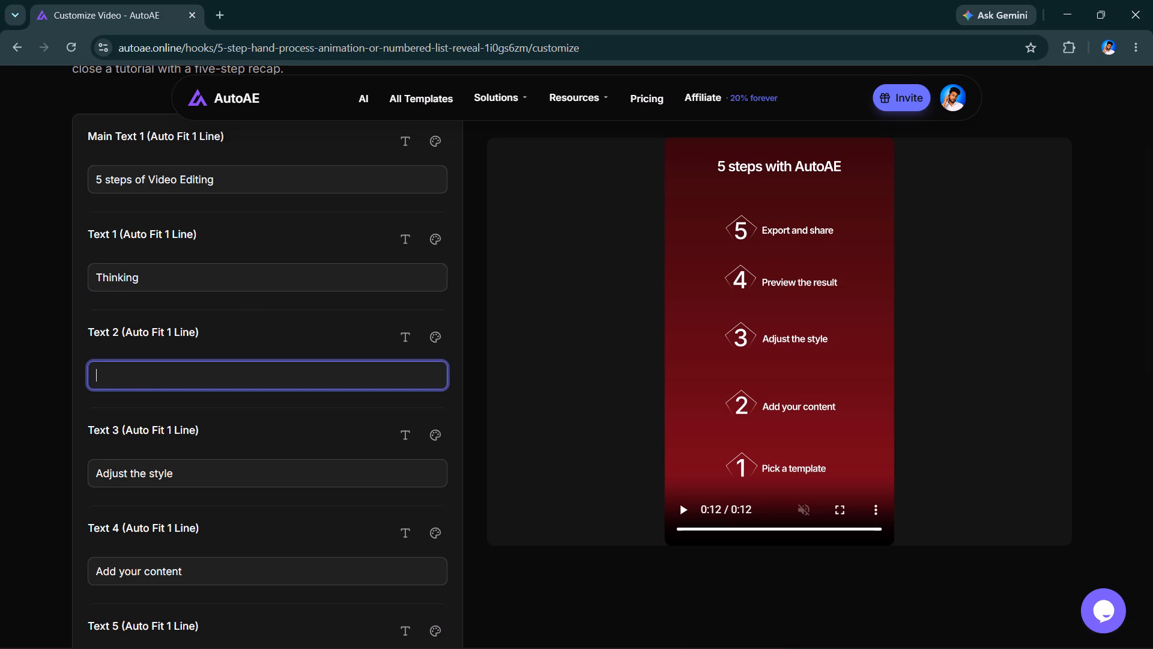
text(Creative thinking)
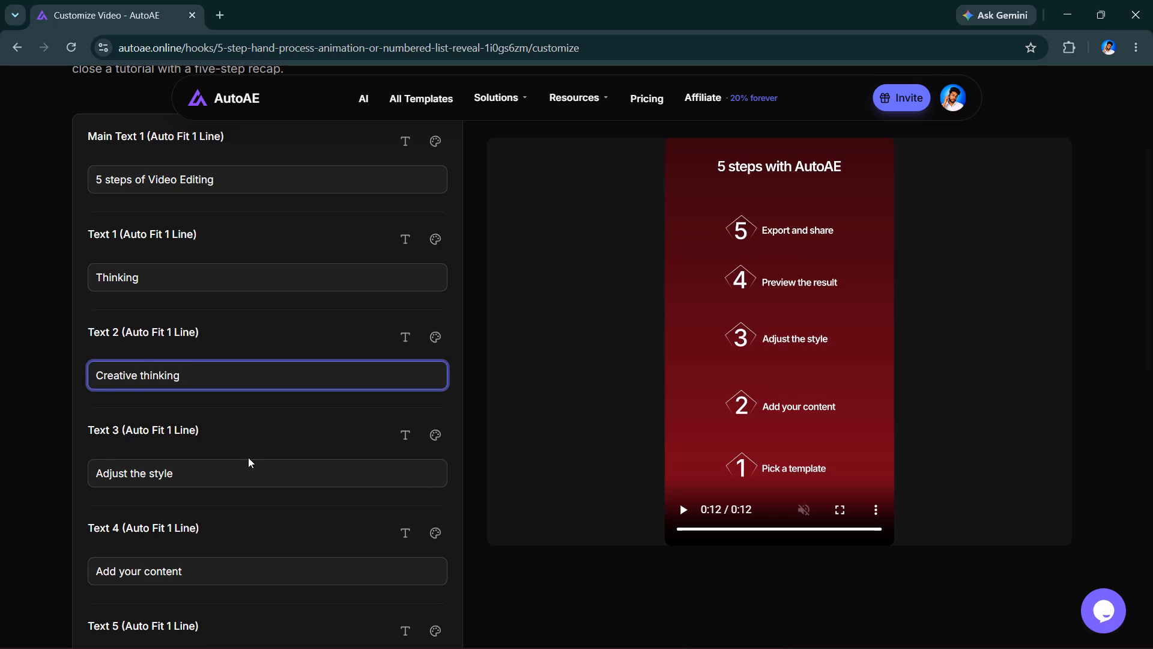
Replace the Text 3 entry with "Style".
click(225, 475)
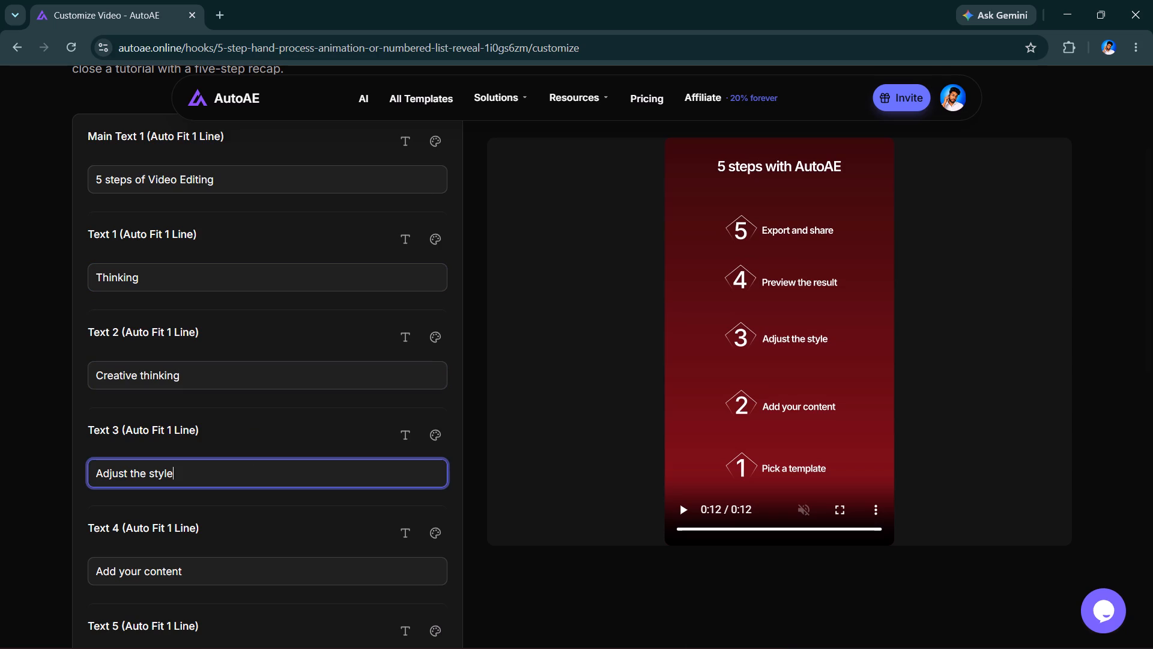
key(BackSpace)
key(BackSpace)
key(BackSpace)
key(BackSpace)
key(BackSpace)
key(BackSpace)
key(BackSpace)
key(BackSpace)
key(BackSpace)
key(BackSpace)
key(BackSpace)
key(BackSpace)
key(BackSpace)
key(BackSpace)
key(BackSpace)
key(BackSpace)
key(BackSpace)
key(BackSpace)
key(BackSpace)
key(BackSpace)
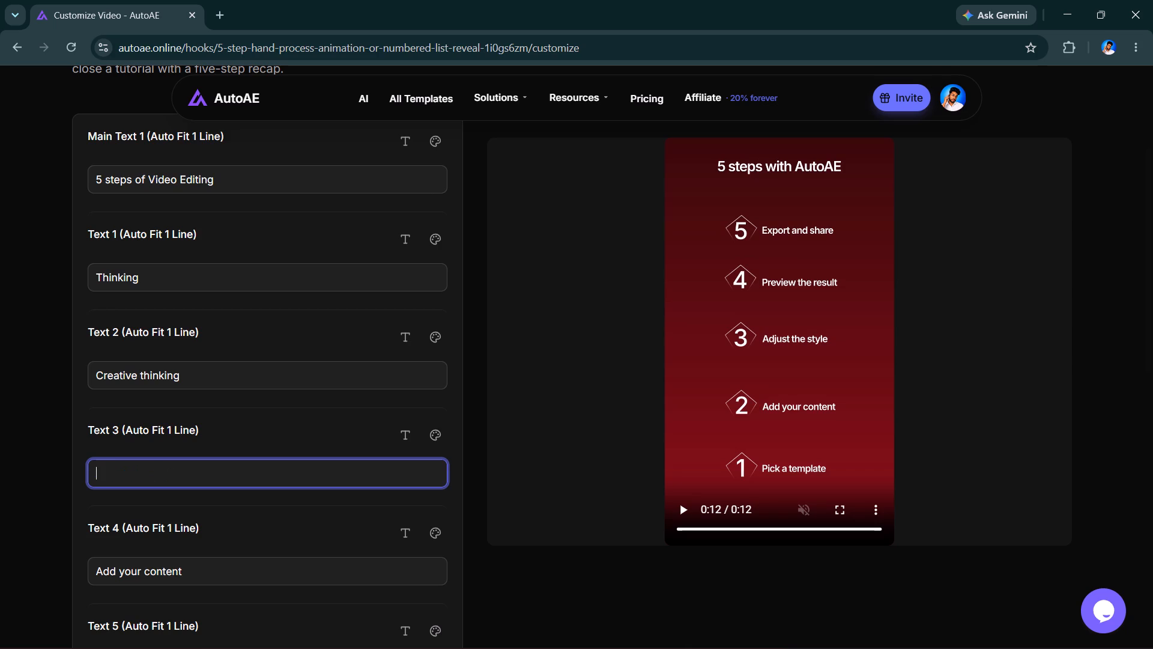
text(Style)
Replace the Text 4 entry with "Authenticity".
scroll(225, 475, down, 2)
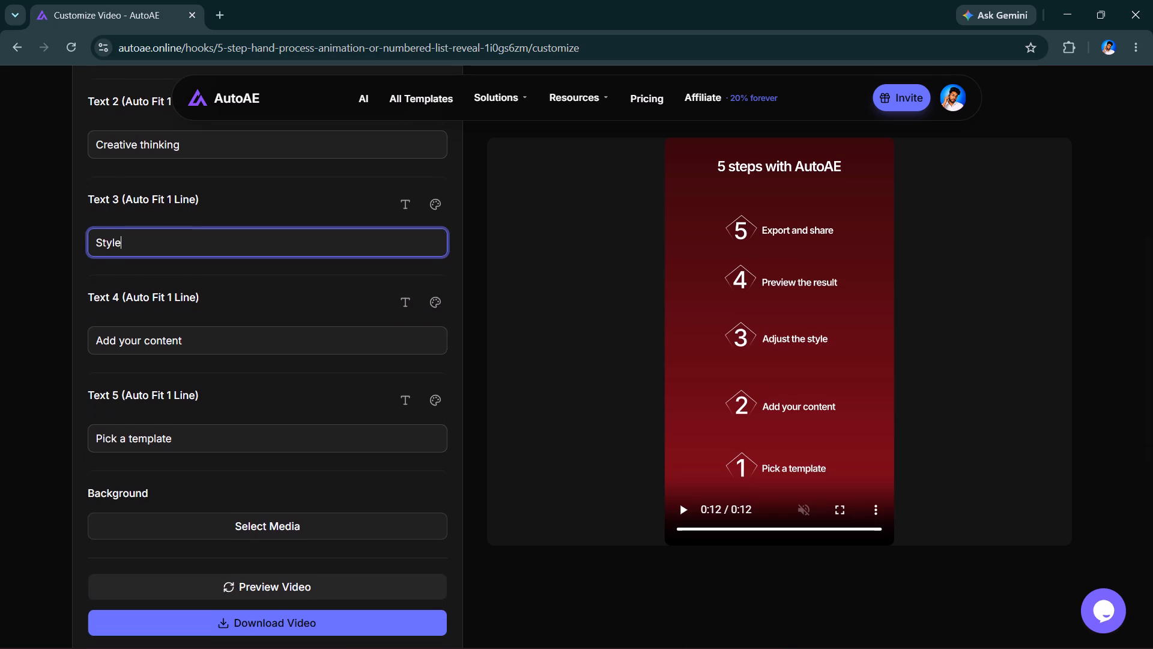
scroll(225, 475, down, 1)
click(244, 350)
key(BackSpace)
key(BackSpace)
key(BackSpace)
key(BackSpace)
key(BackSpace)
key(BackSpace)
key(BackSpace)
key(BackSpace)
key(BackSpace)
key(BackSpace)
key(BackSpace)
key(BackSpace)
key(BackSpace)
key(BackSpace)
key(BackSpace)
key(BackSpace)
key(BackSpace)
key(BackSpace)
key(BackSpace)
key(BackSpace)
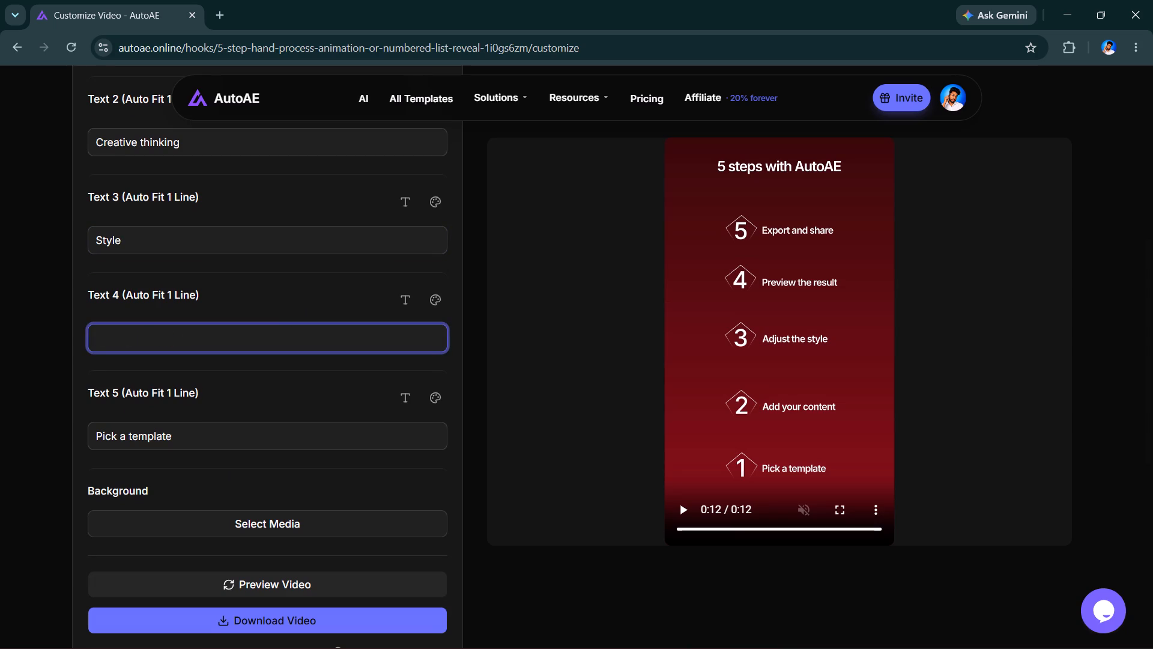
text(Authenticity)
Replace the Text 5 entry with "Boom".
click(262, 436)
key(BackSpace)
key(BackSpace)
key(BackSpace)
key(BackSpace)
key(BackSpace)
key(BackSpace)
key(BackSpace)
key(BackSpace)
key(BackSpace)
key(BackSpace)
key(BackSpace)
key(BackSpace)
key(BackSpace)
key(BackSpace)
key(BackSpace)
key(BackSpace)
key(BackSpace)
key(BackSpace)
key(BackSpace)
key(BackSpace)
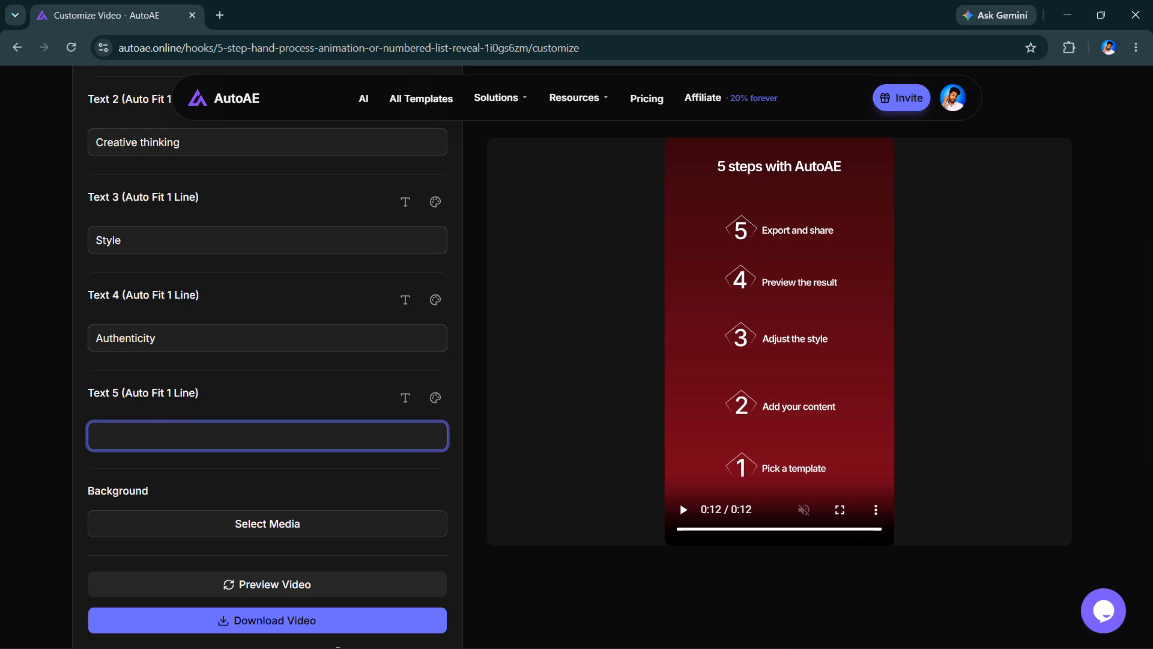
text(Boom)
Generate a preview of the hand animation with the customized texts.
click(298, 592)
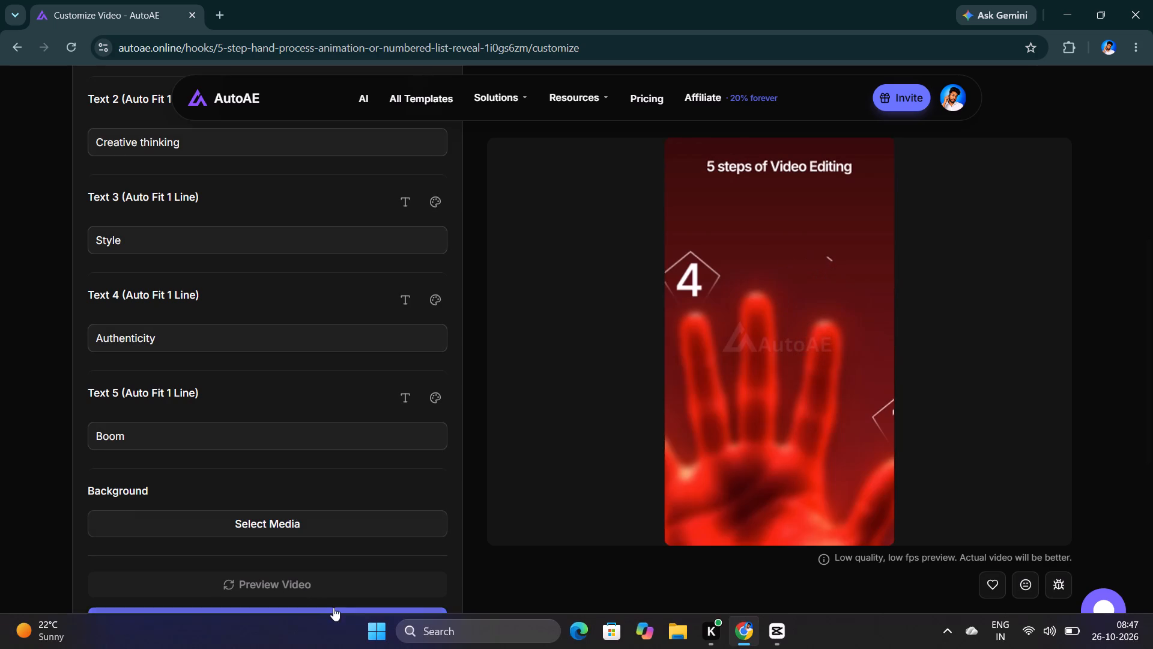
Render the customized hand animation video and download the watermarked file.
click(353, 616)
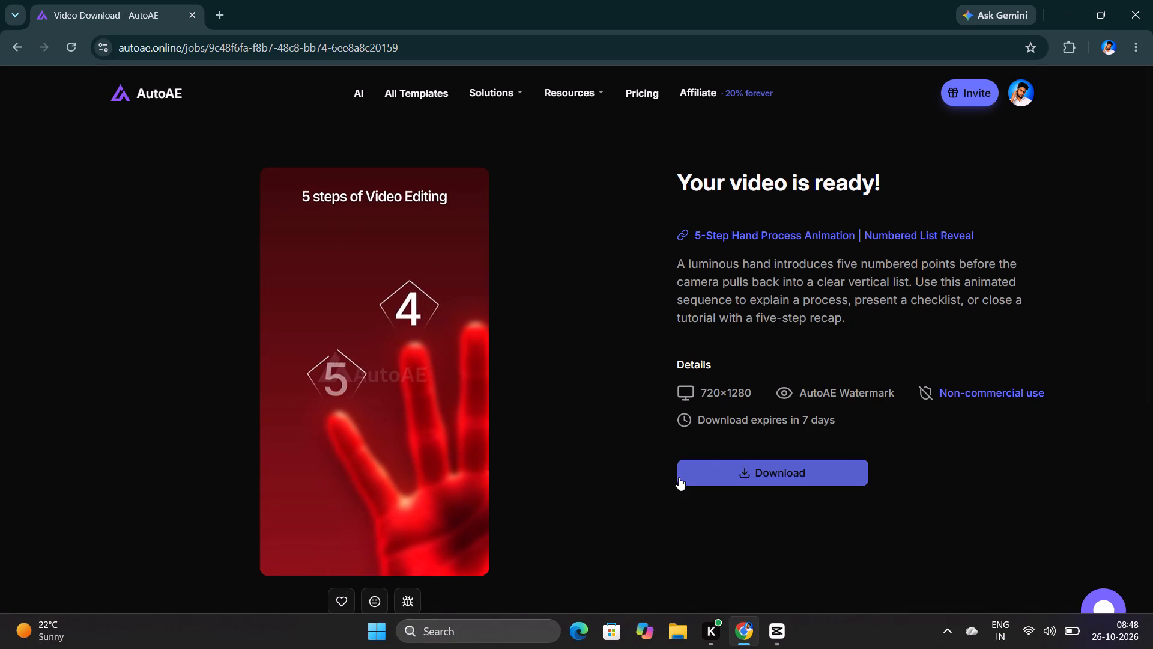
click(733, 469)
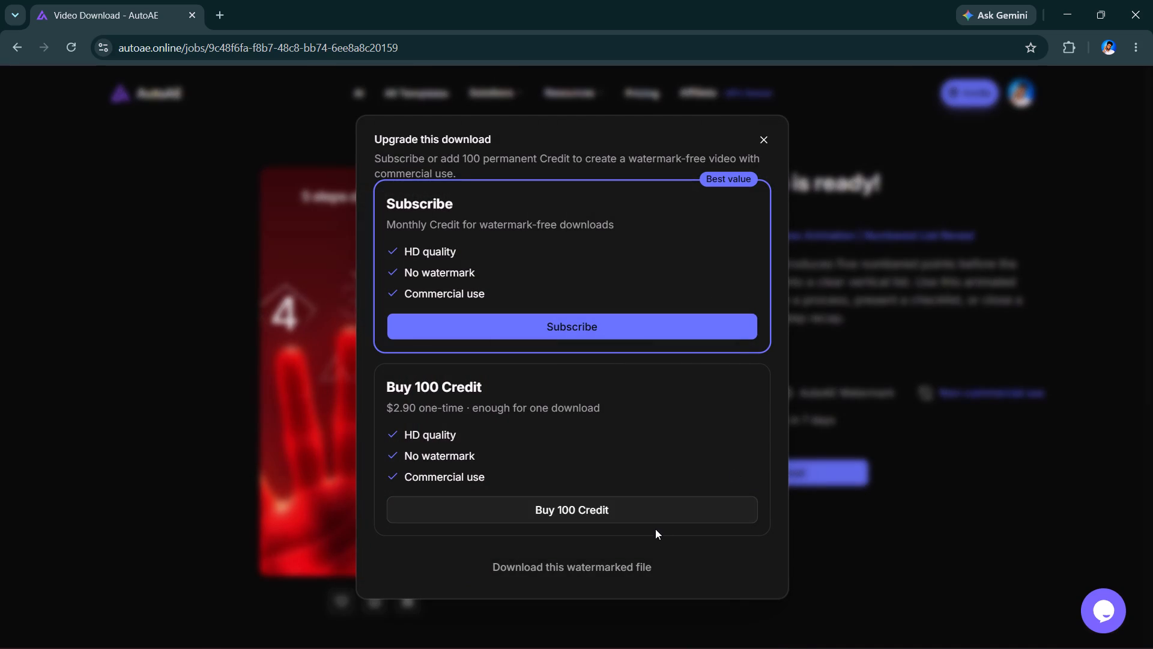
click(589, 570)
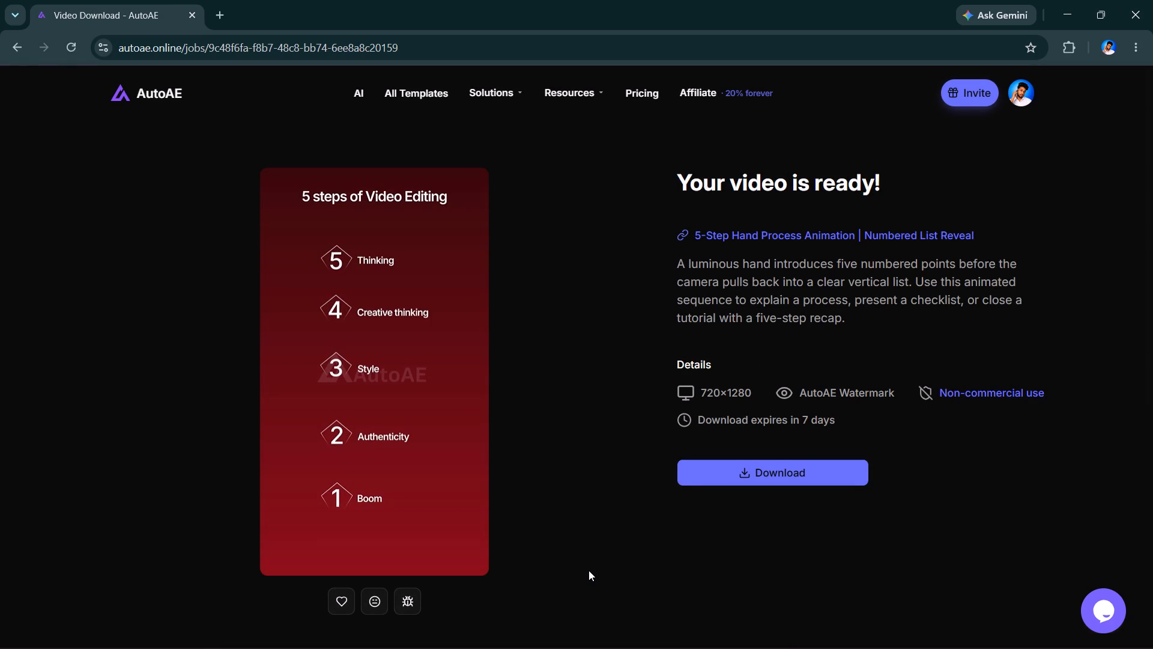
Return to the hand template's page and open the similar animation Glowing Text Step-by-Step Reveal | 5 Steps for customization.
click(16, 44)
click(15, 43)
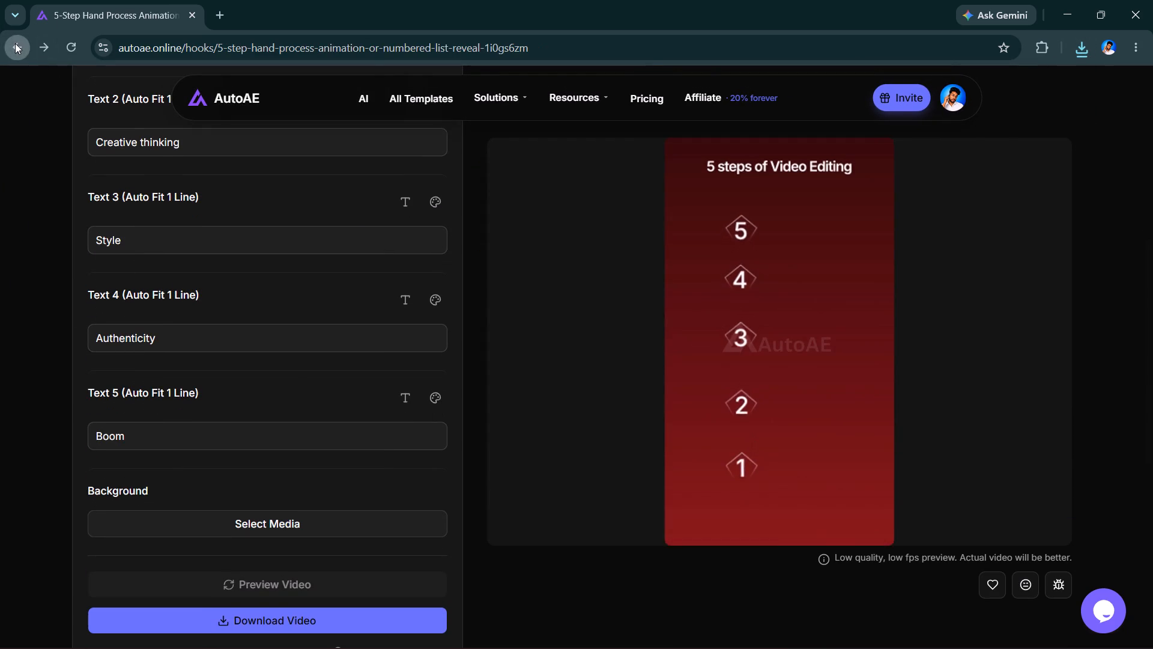
scroll(452, 422, down, 3)
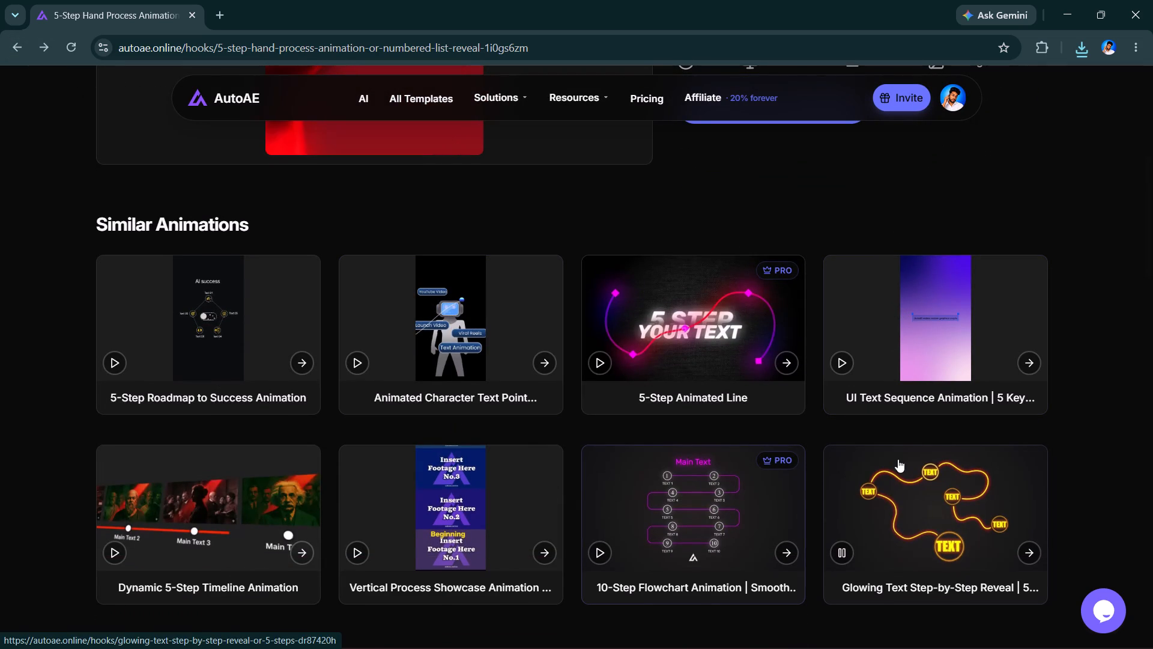
click(937, 519)
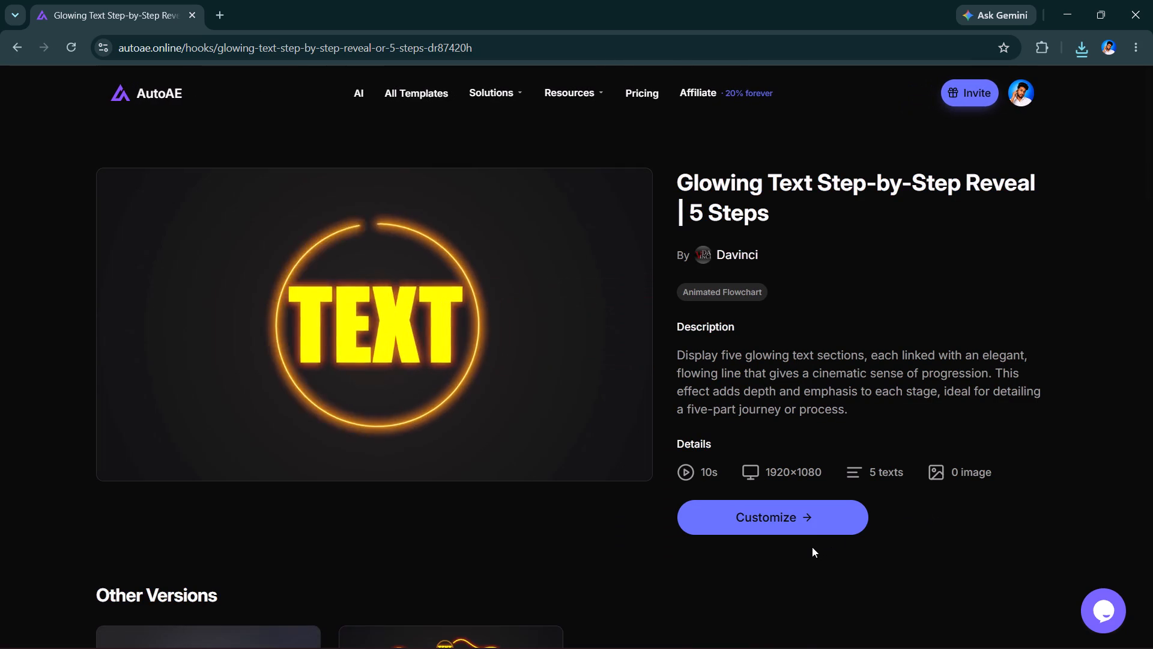
click(787, 522)
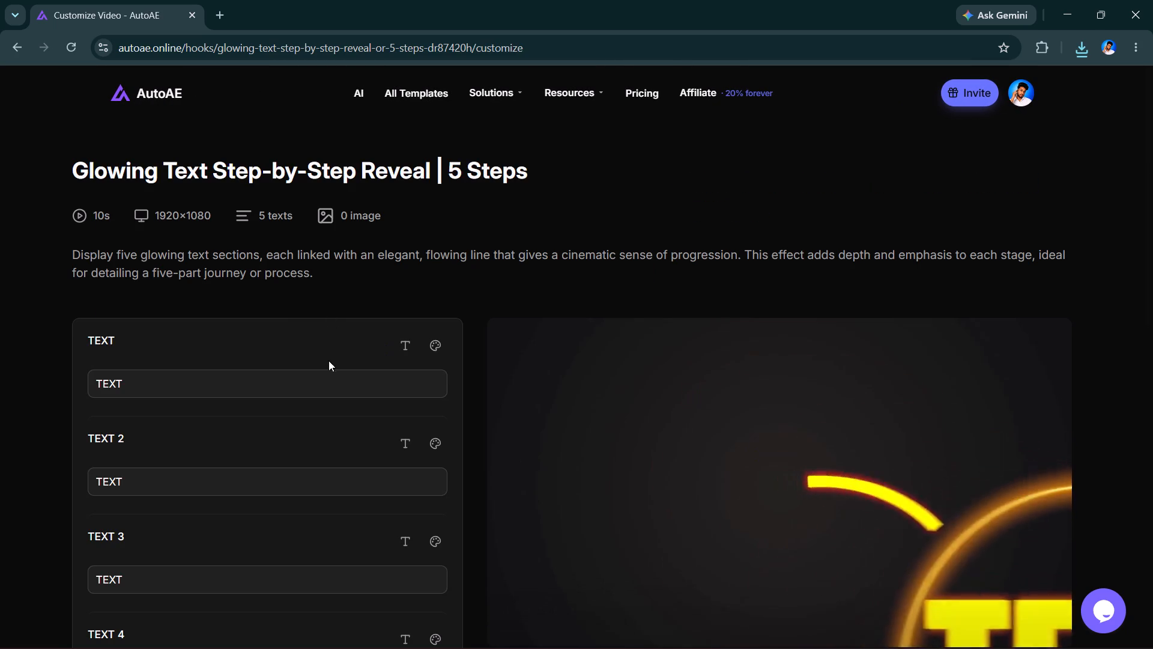
Replace the first text entry of the glowing text template with "5 Steps".
click(291, 395)
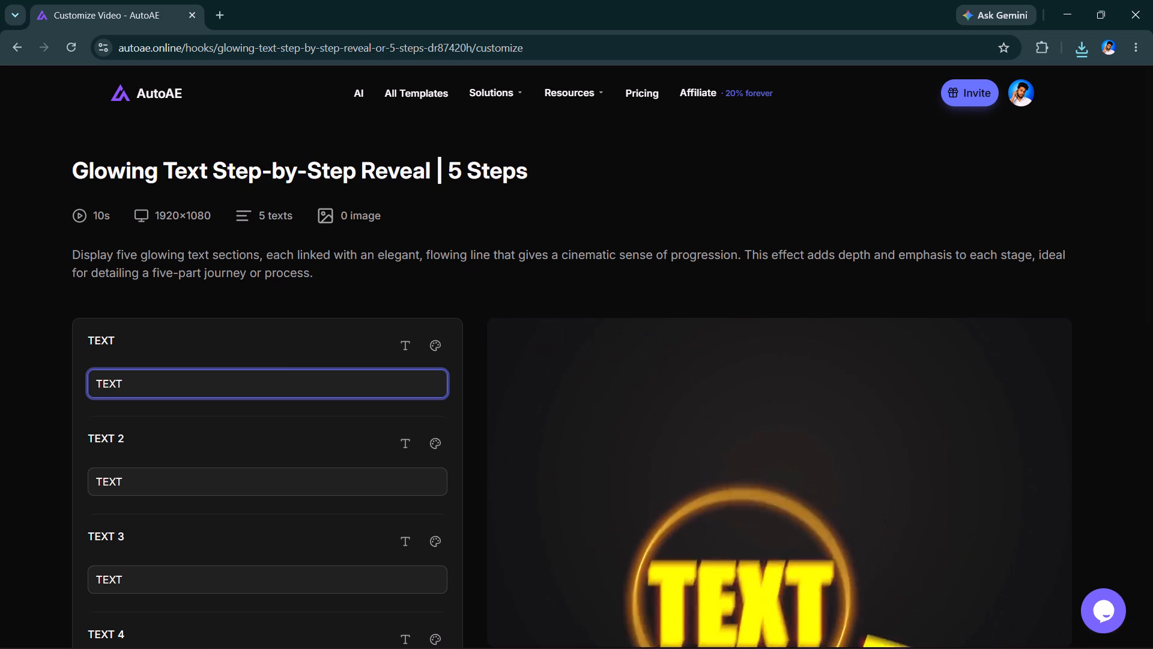
key(BackSpace)
key(BackSpace)
key(BackSpace)
key(BackSpace)
key(BackSpace)
key(BackSpace)
key(BackSpace)
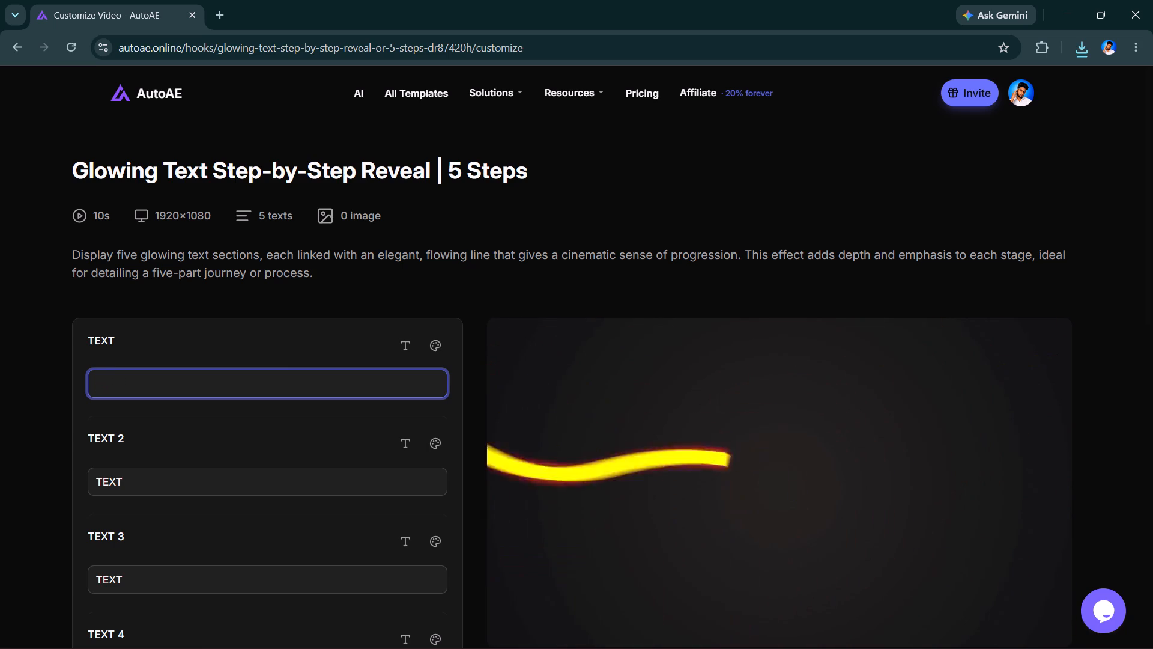
key(shift+percent)
key(BackSpace)
key(BackSpace)
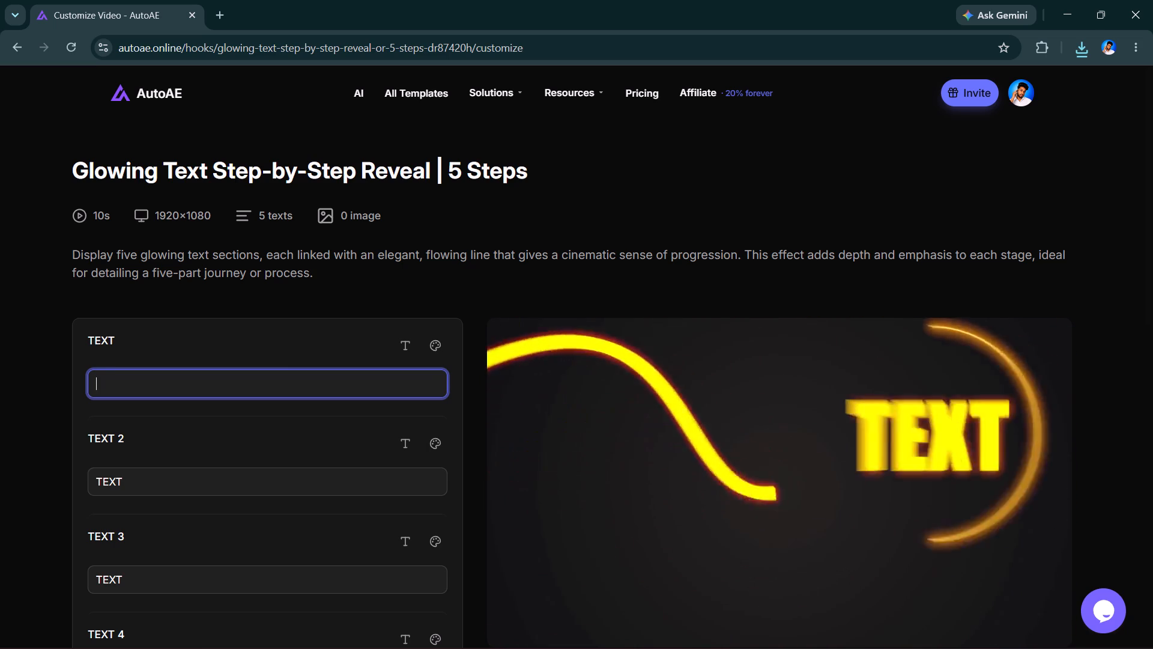
text(5 Steps)
Replace the Text 2 entry with "Step 1".
click(253, 487)
key(BackSpace)
key(BackSpace)
key(BackSpace)
key(BackSpace)
key(BackSpace)
key(BackSpace)
key(BackSpace)
key(BackSpace)
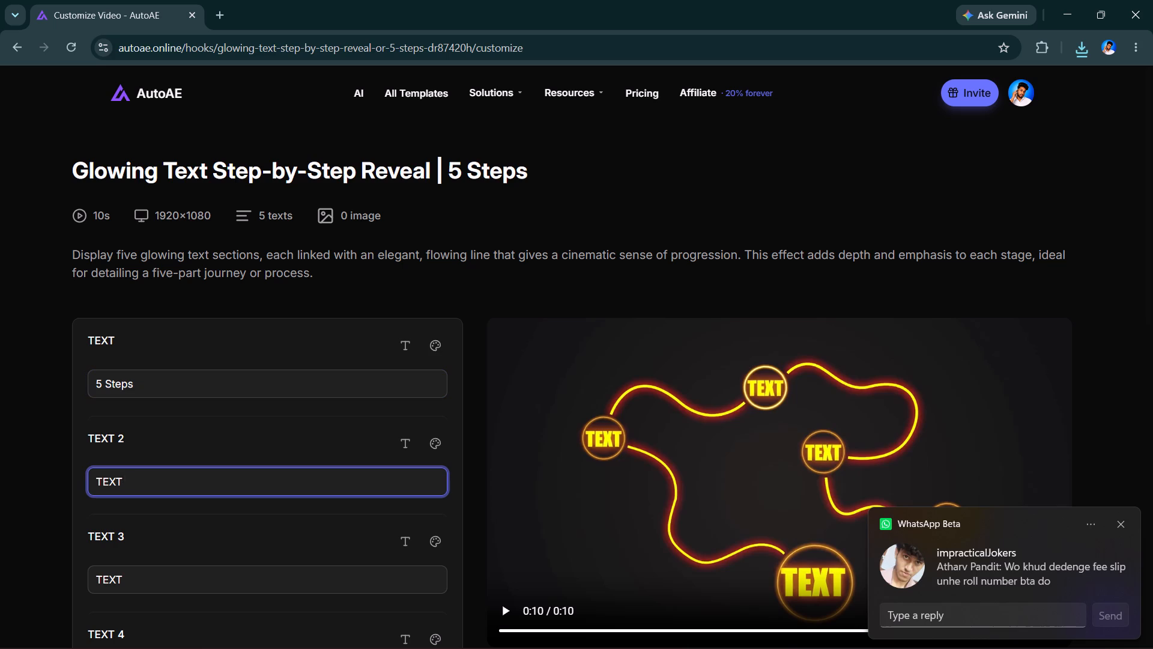
text(Step 1)
Replace the Text 3 entry with "Step 2".
click(231, 590)
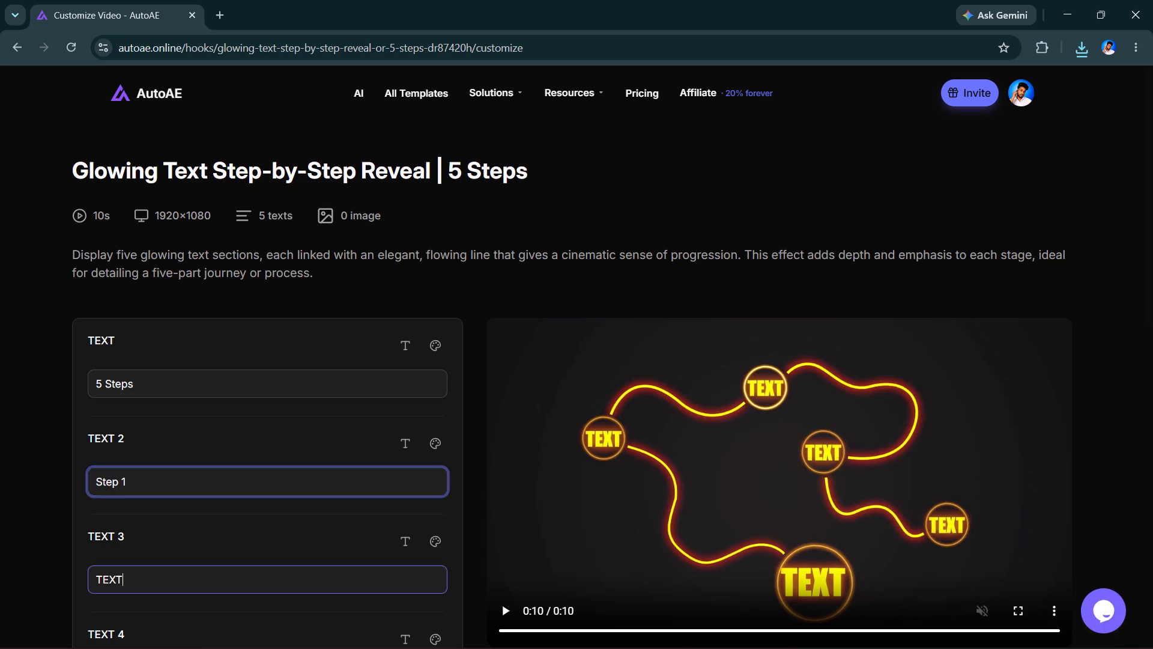
key(BackSpace)
key(BackSpace)
key(BackSpace)
key(BackSpace)
key(BackSpace)
key(BackSpace)
key(BackSpace)
key(BackSpace)
text(Step)
key(space)
key(2)
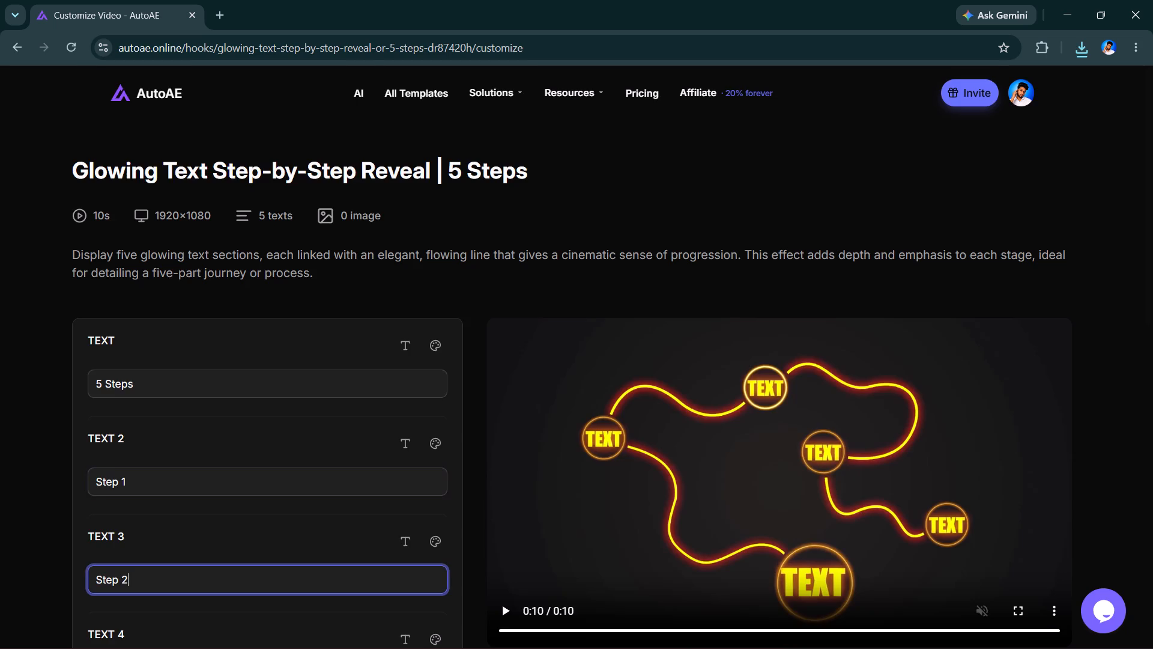
Replace the Text 4 entry with "Step 3".
scroll(231, 590, down, 3)
click(203, 478)
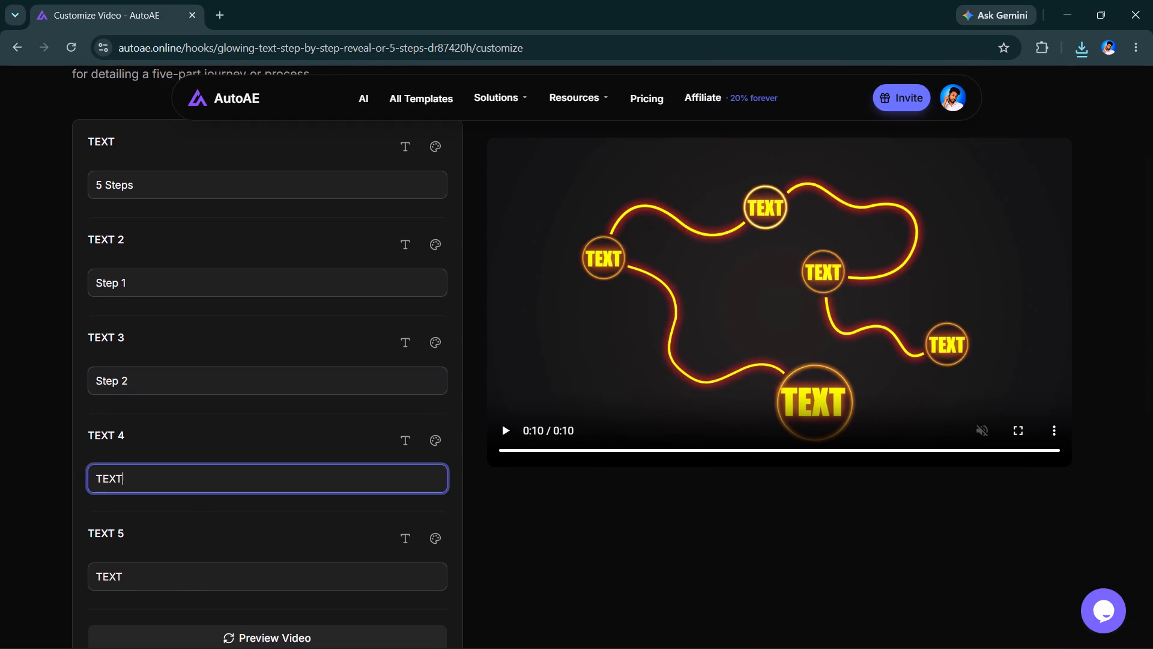
scroll(203, 478, down, 1)
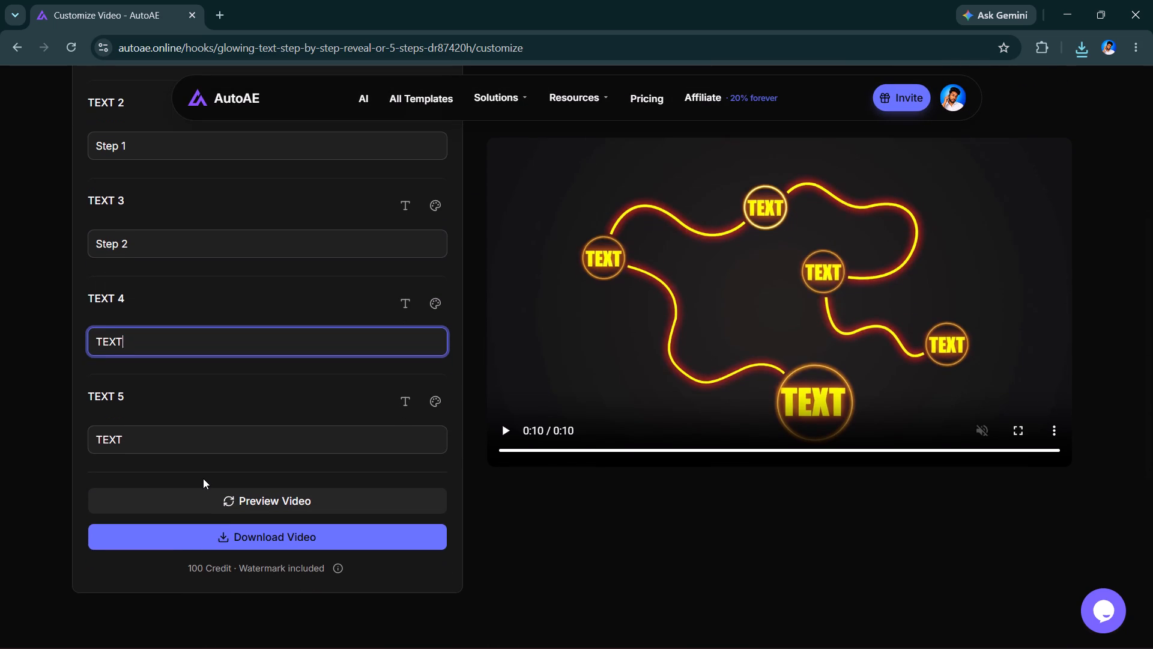
key(BackSpace)
key(BackSpace)
key(BackSpace)
key(BackSpace)
key(BackSpace)
key(BackSpace)
key(BackSpace)
text(Step 3)
Replace the Text 5 entry with "Step 4".
click(184, 436)
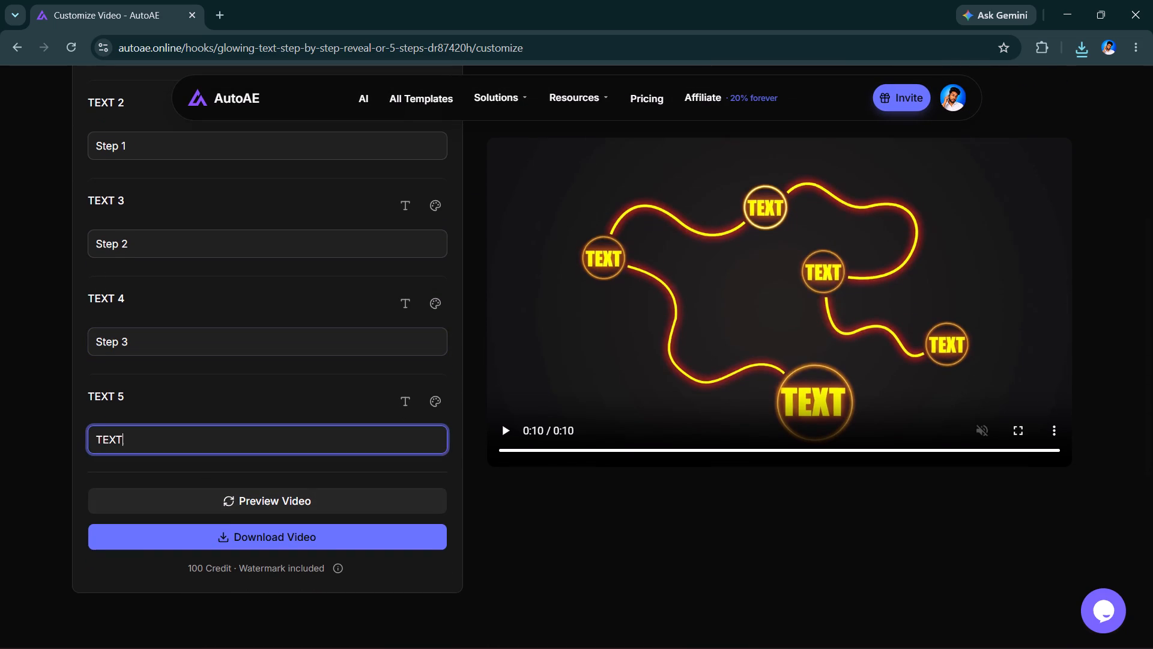
key(BackSpace)
key(BackSpace)
key(BackSpace)
key(BackSpace)
key(BackSpace)
key(BackSpace)
key(BackSpace)
text(Step 4)
Change the number in the first text entry so that it reads "4 Steps".
scroll(186, 359, up, 6)
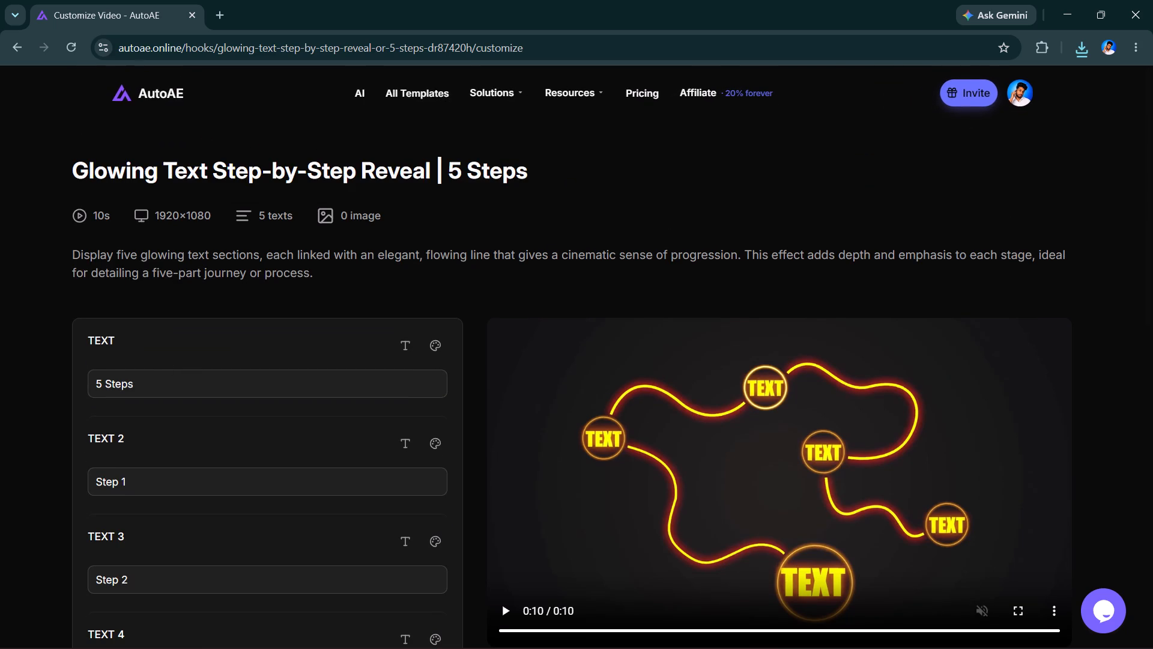
click(102, 391)
key(BackSpace)
key(4)
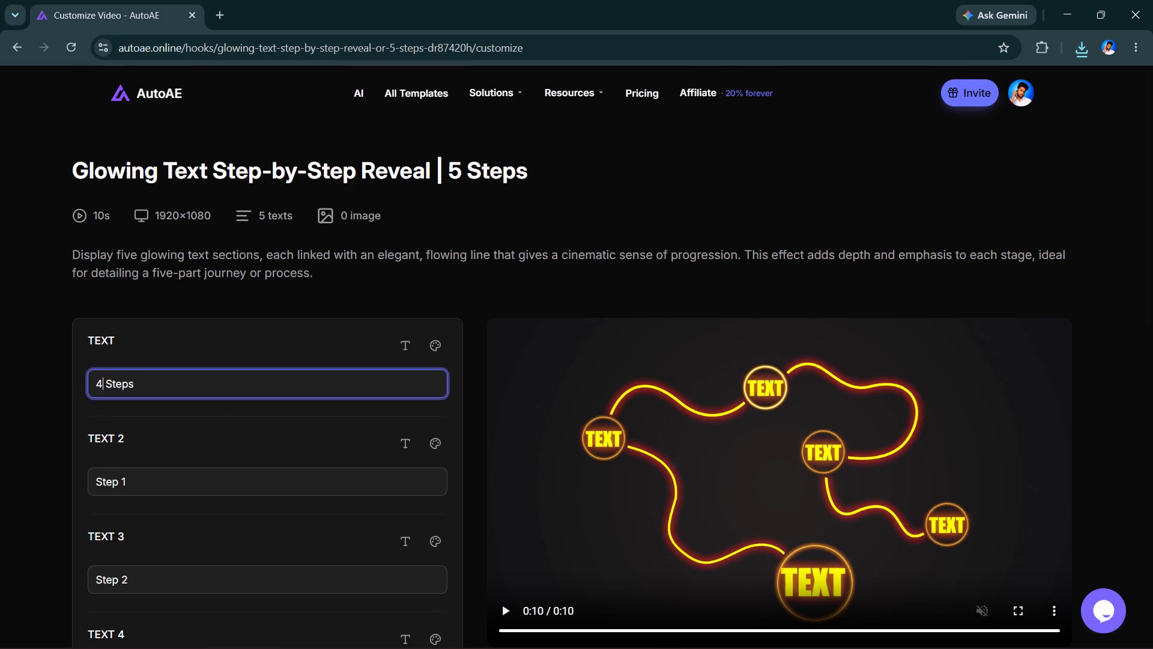
Generate a preview of the glowing text animation with the customized texts.
scroll(231, 417, down, 4)
click(349, 296)
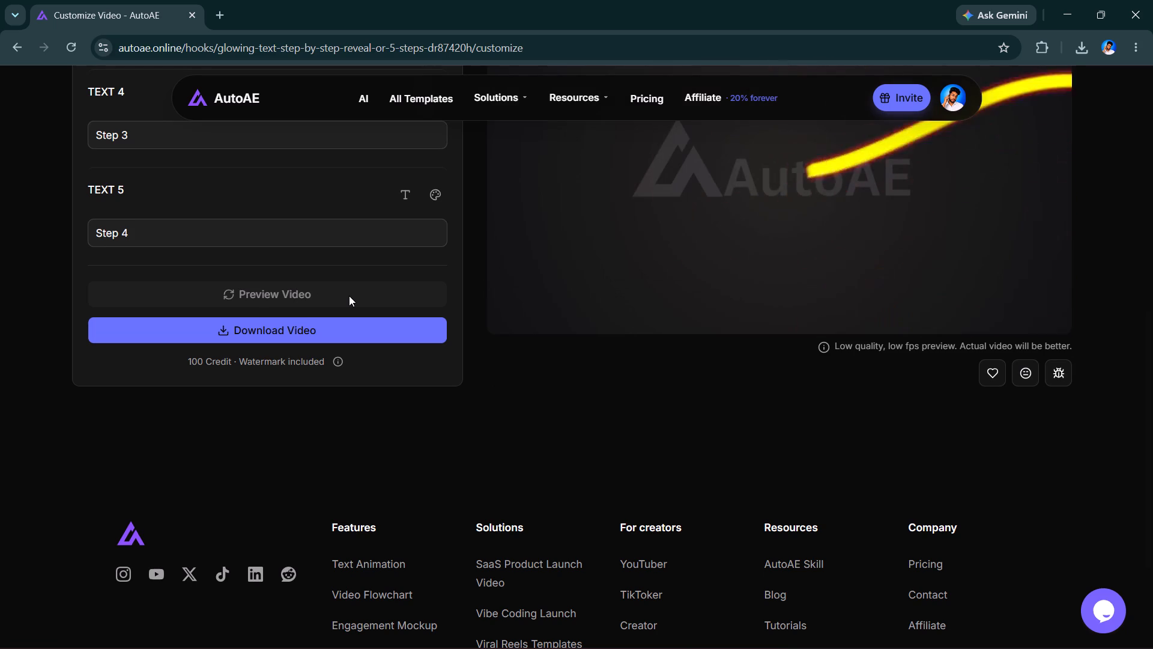
Render the customized glowing text video and download the watermarked file.
click(328, 326)
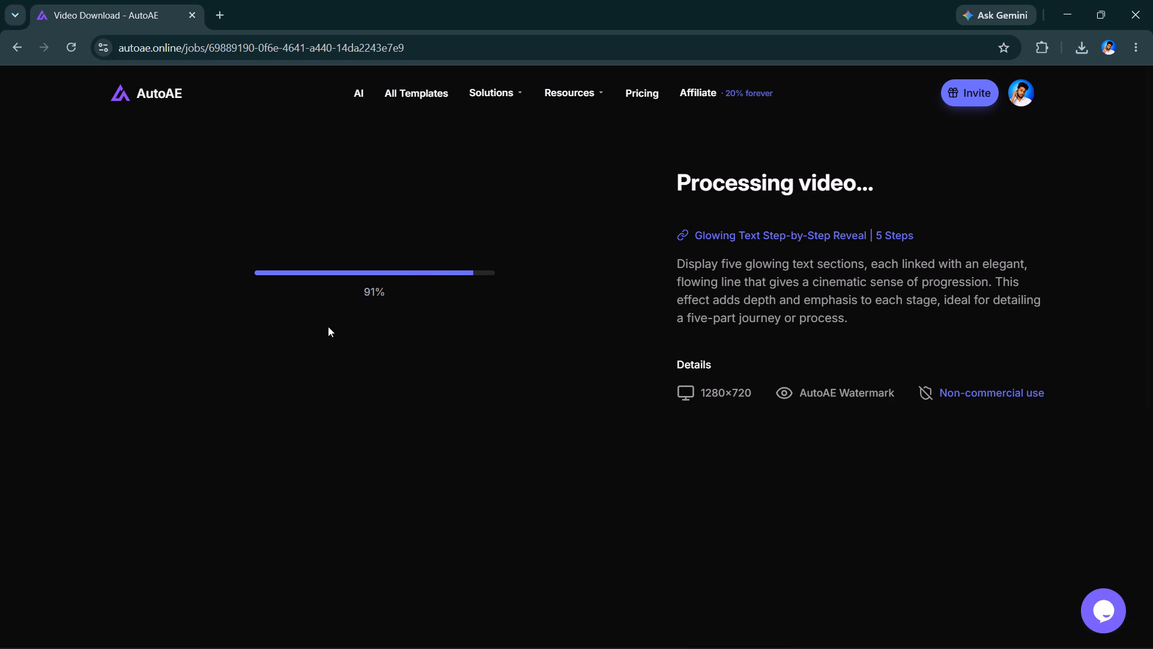
drag(328, 326, 310, 427)
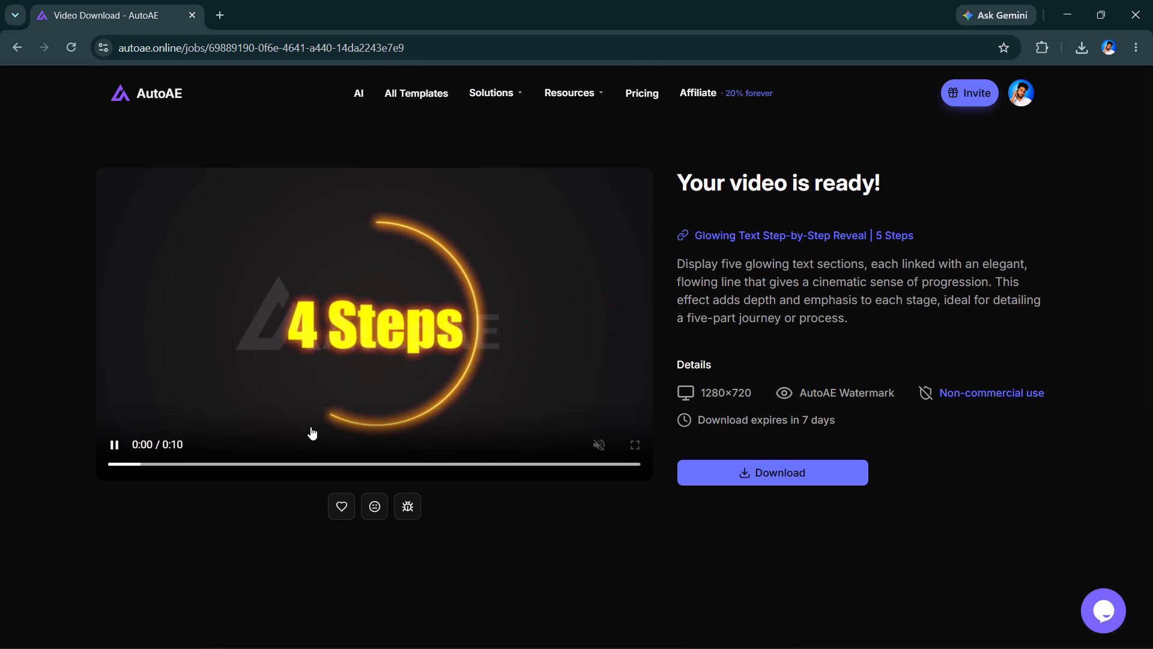
click(759, 469)
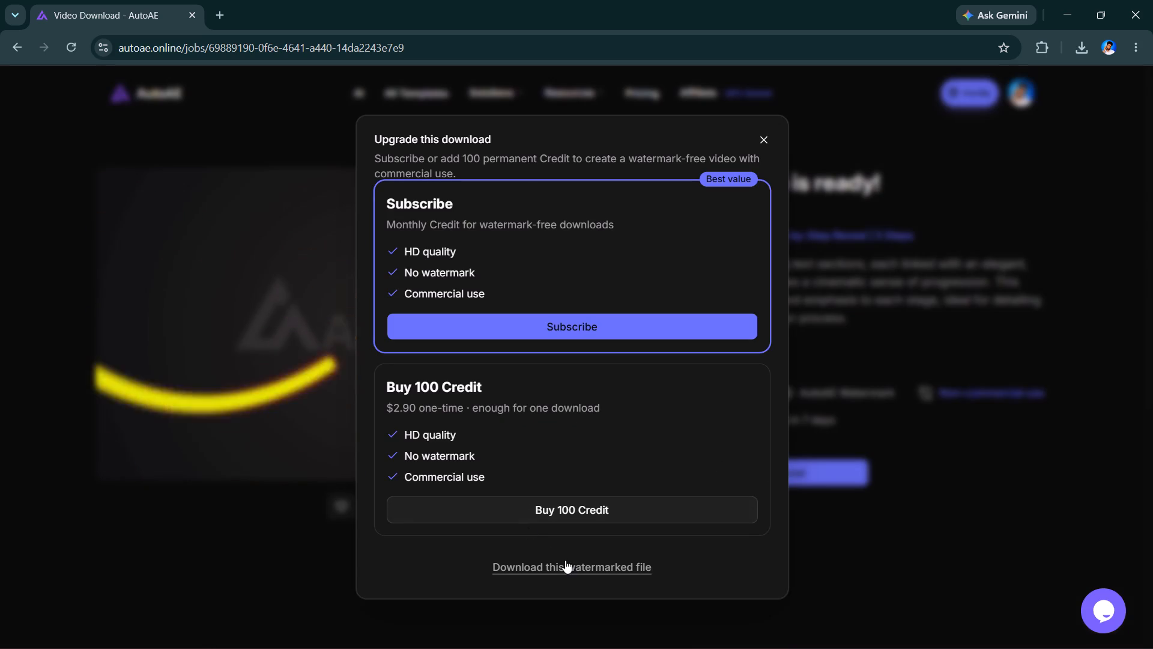
click(563, 564)
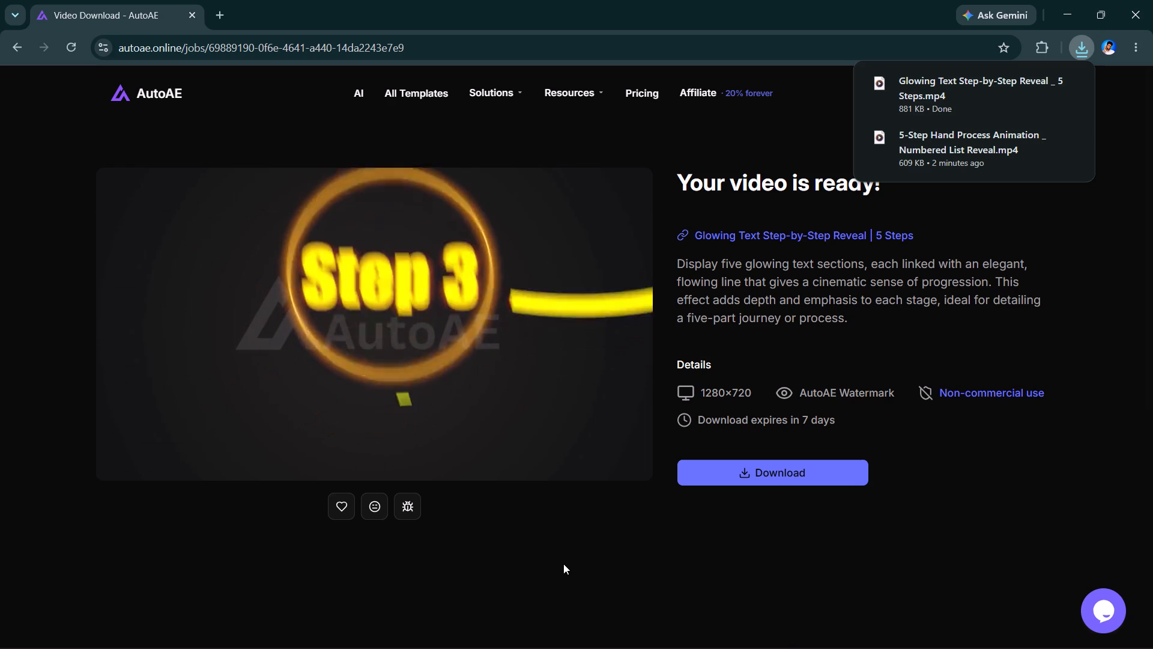
Switch to CapCut, maximize its window and create a new video project.
click(785, 628)
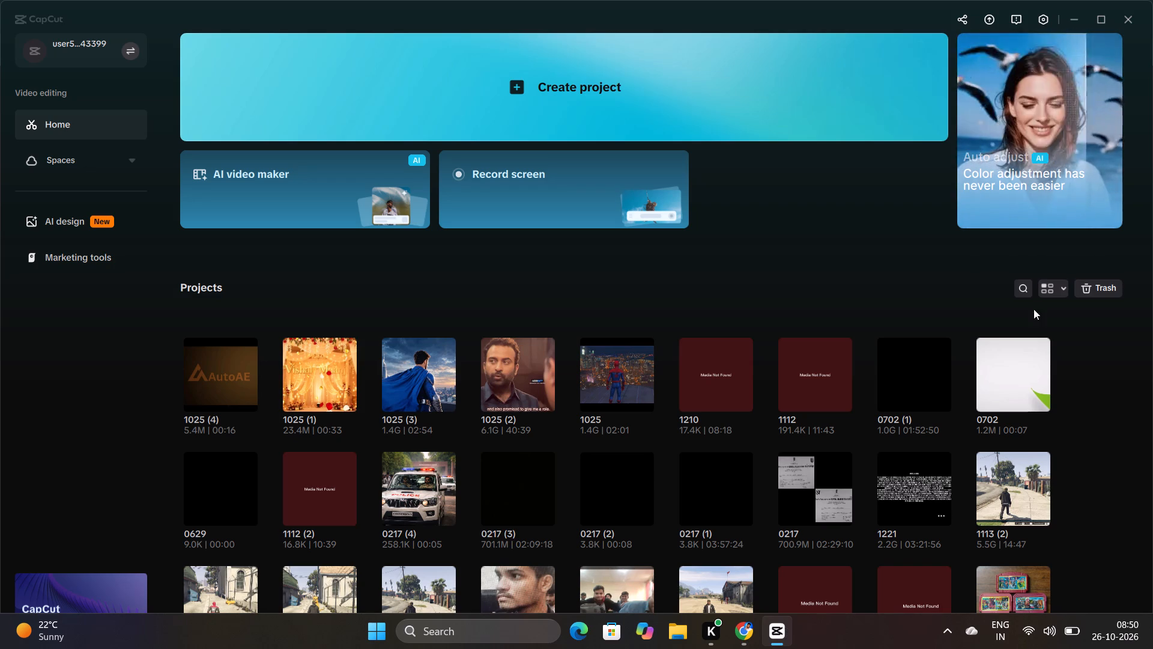
click(1106, 16)
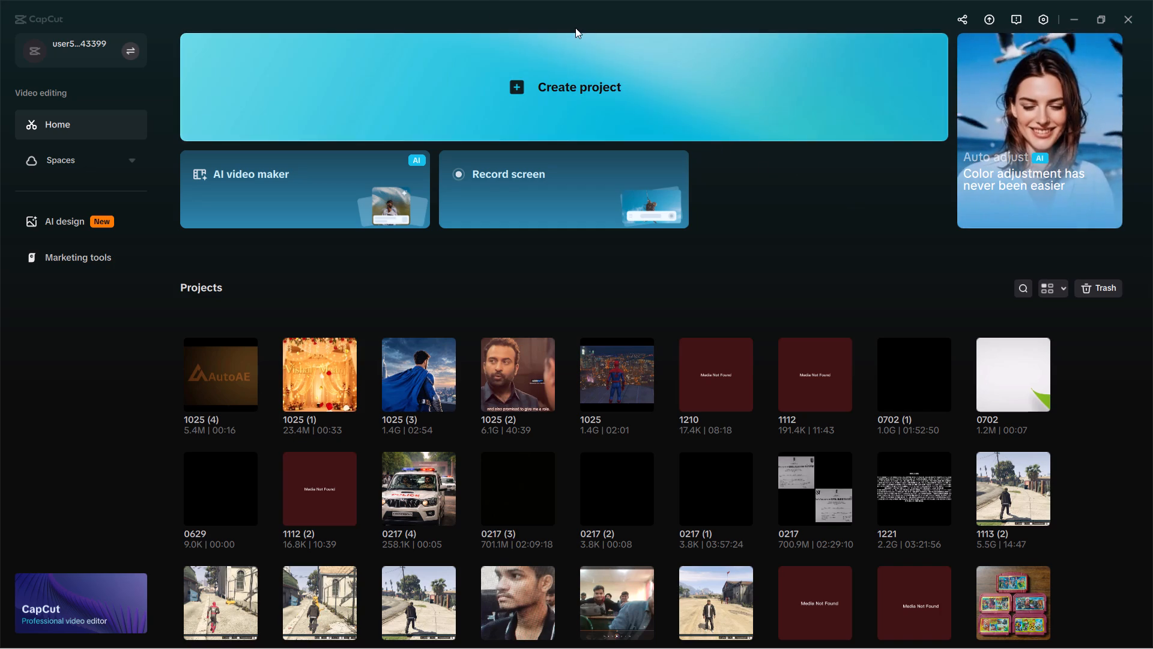
click(599, 84)
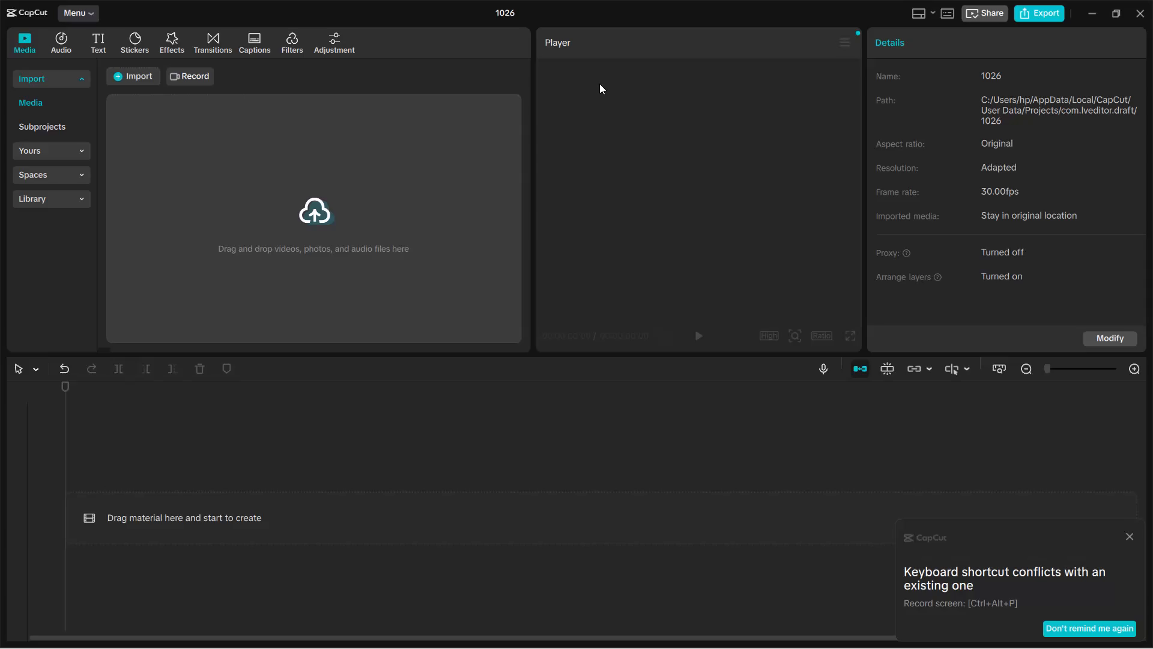
Import the downloaded 5-Step Hand Process Animation and Glowing Text Step-by-Step Reveal videos into the project's media.
click(401, 162)
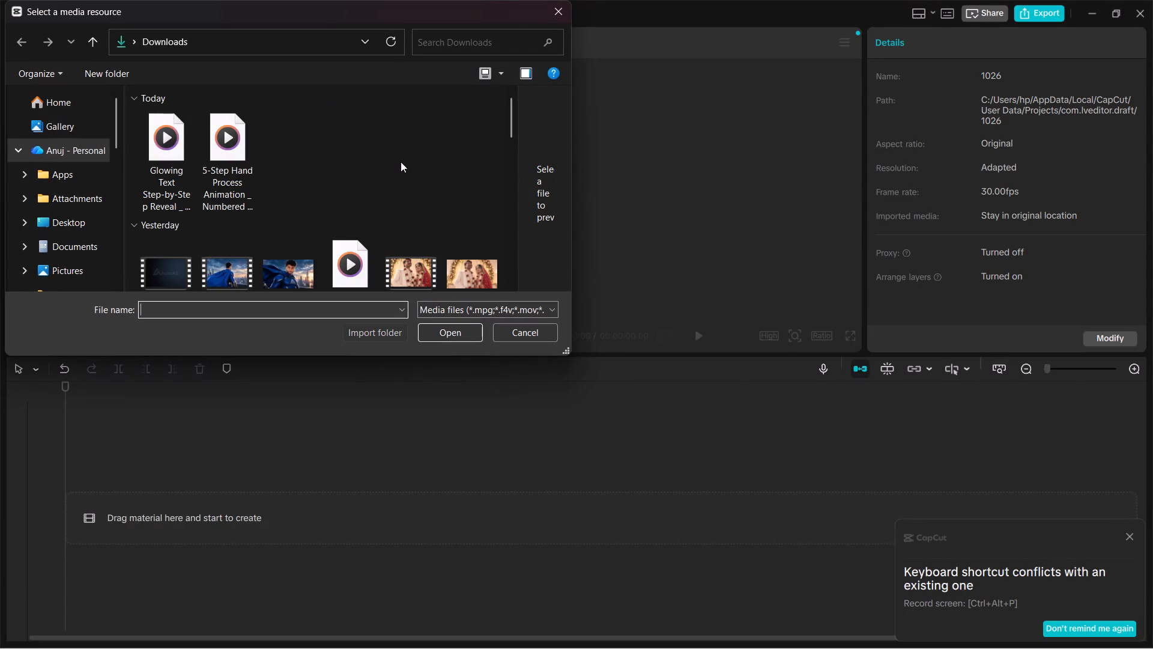
click(225, 148)
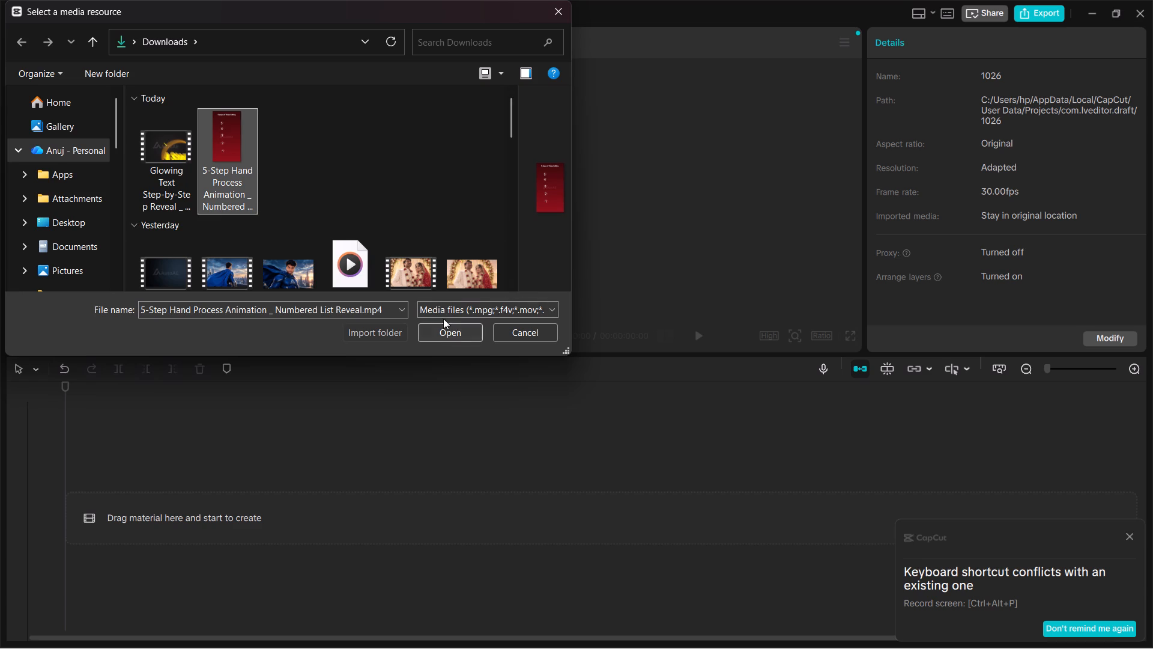
click(450, 329)
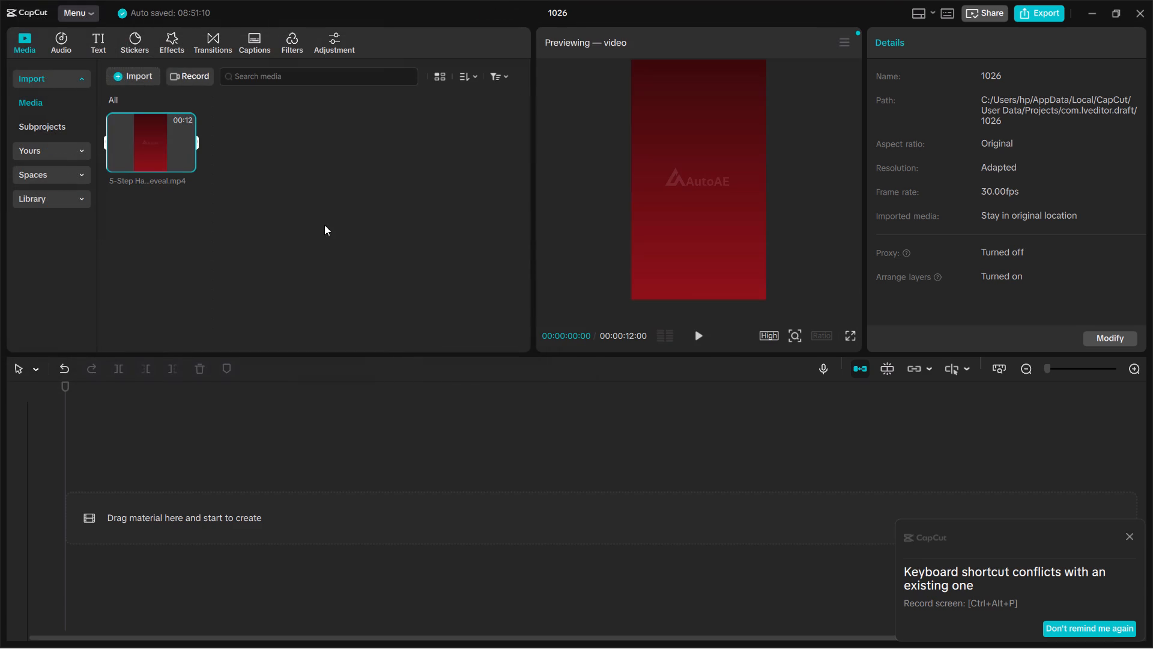
click(118, 69)
click(167, 149)
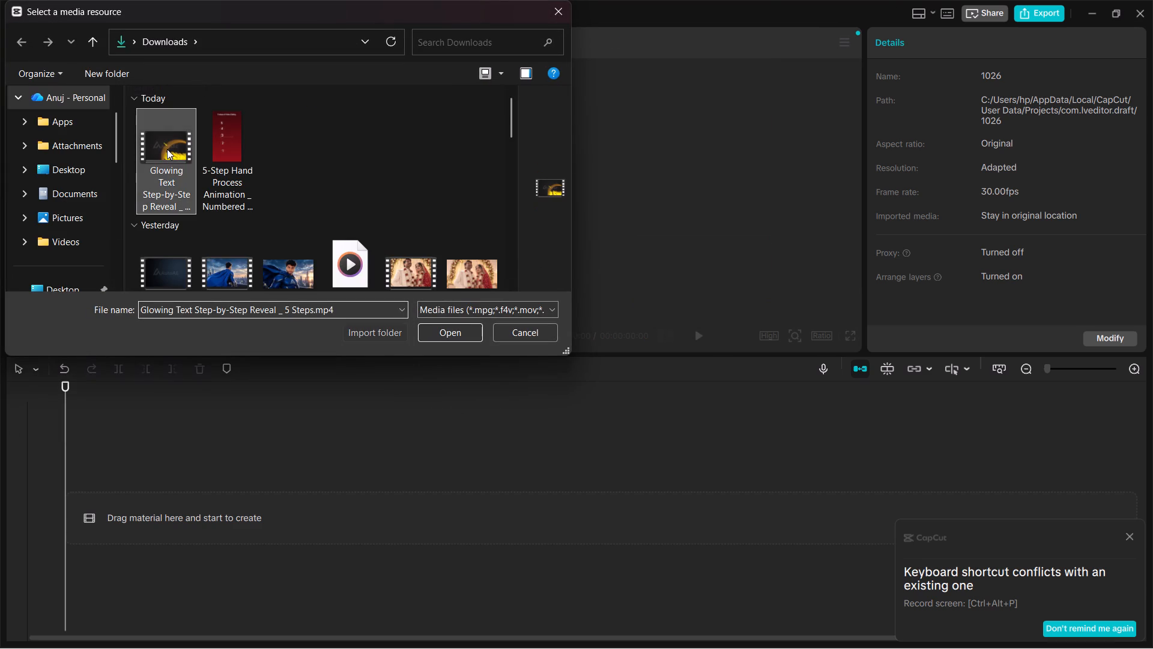
click(450, 338)
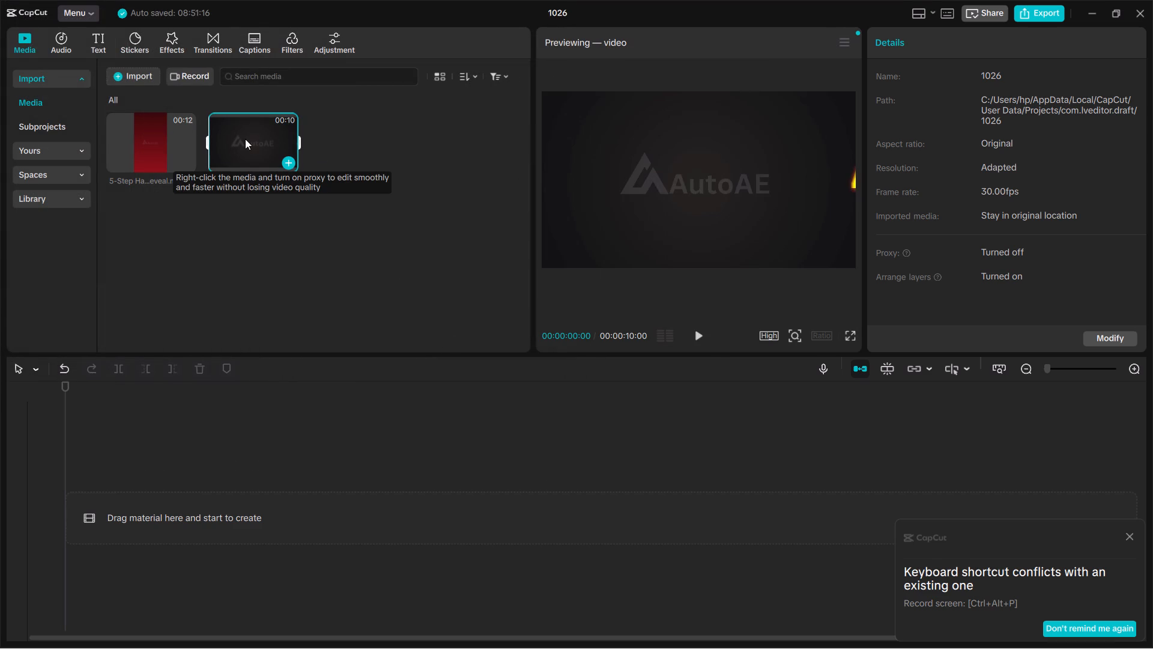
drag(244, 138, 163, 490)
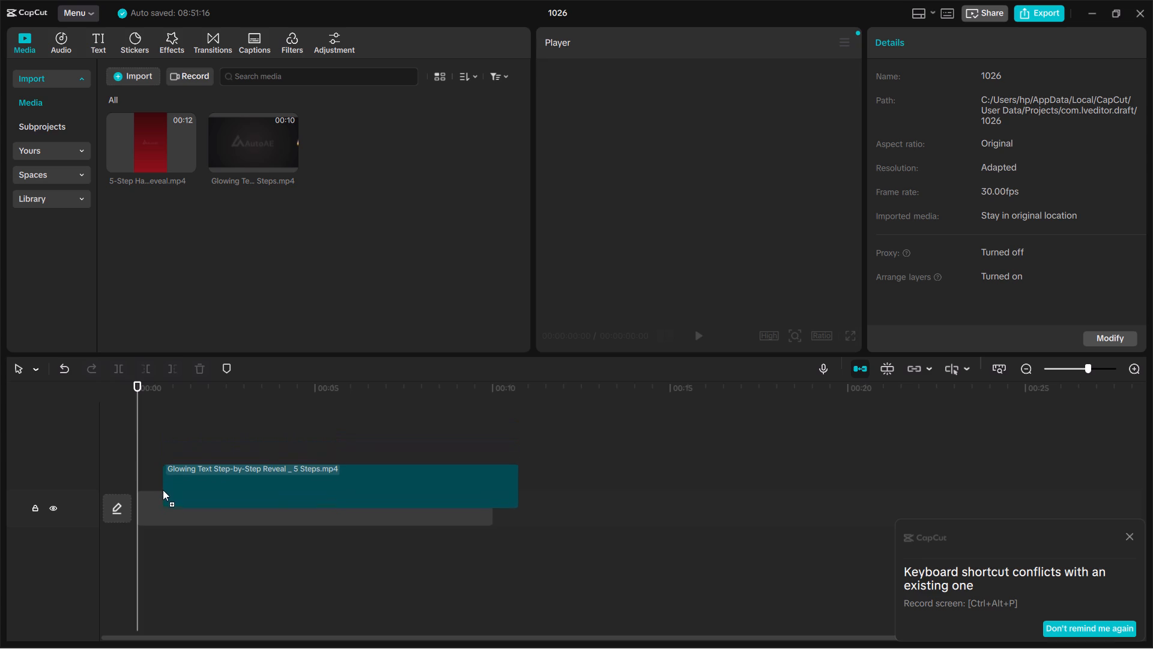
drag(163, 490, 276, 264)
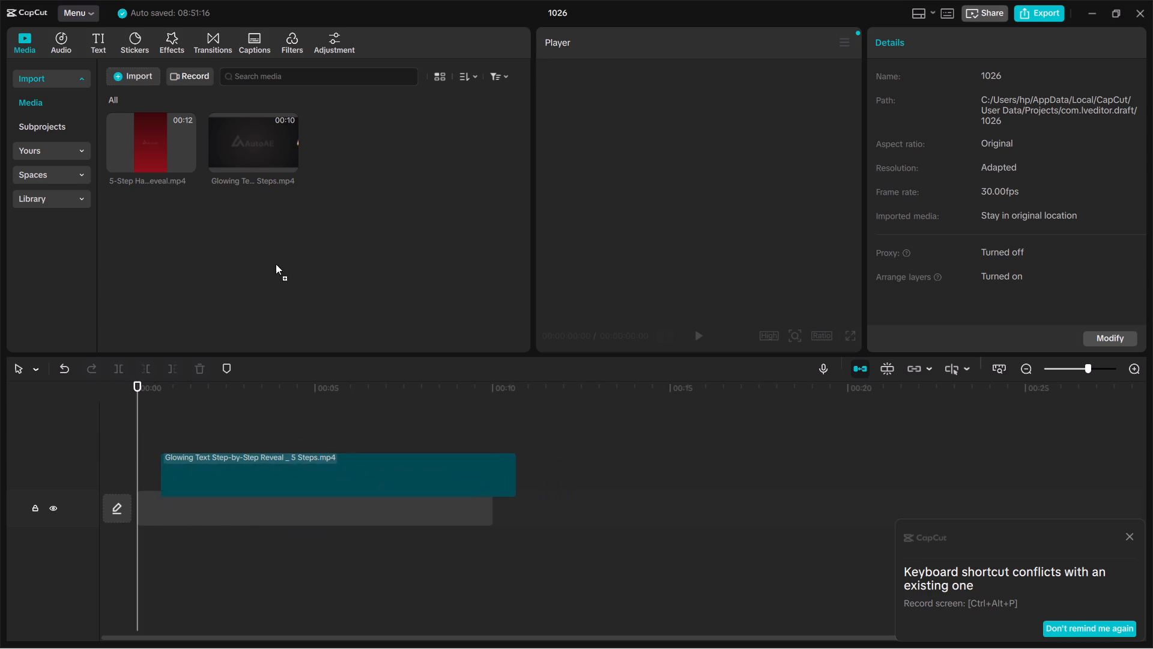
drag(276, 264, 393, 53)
Place the 5-Step Hand Process Animation video at the start of the timeline's main track.
drag(159, 138, 268, 395)
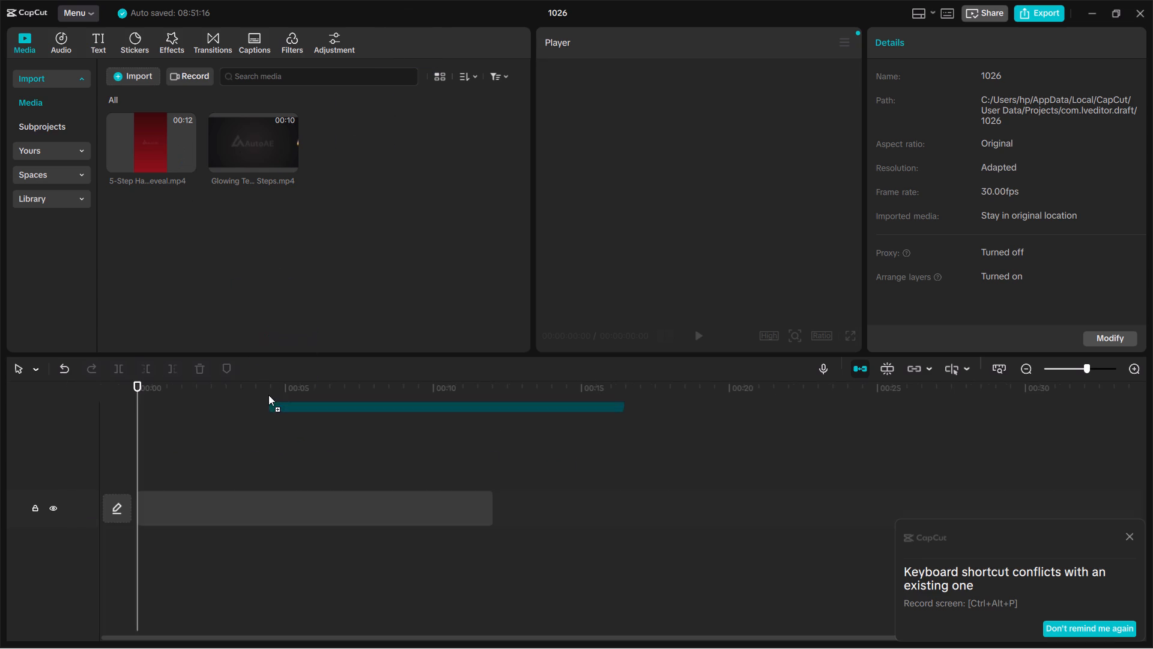
drag(268, 395, 131, 516)
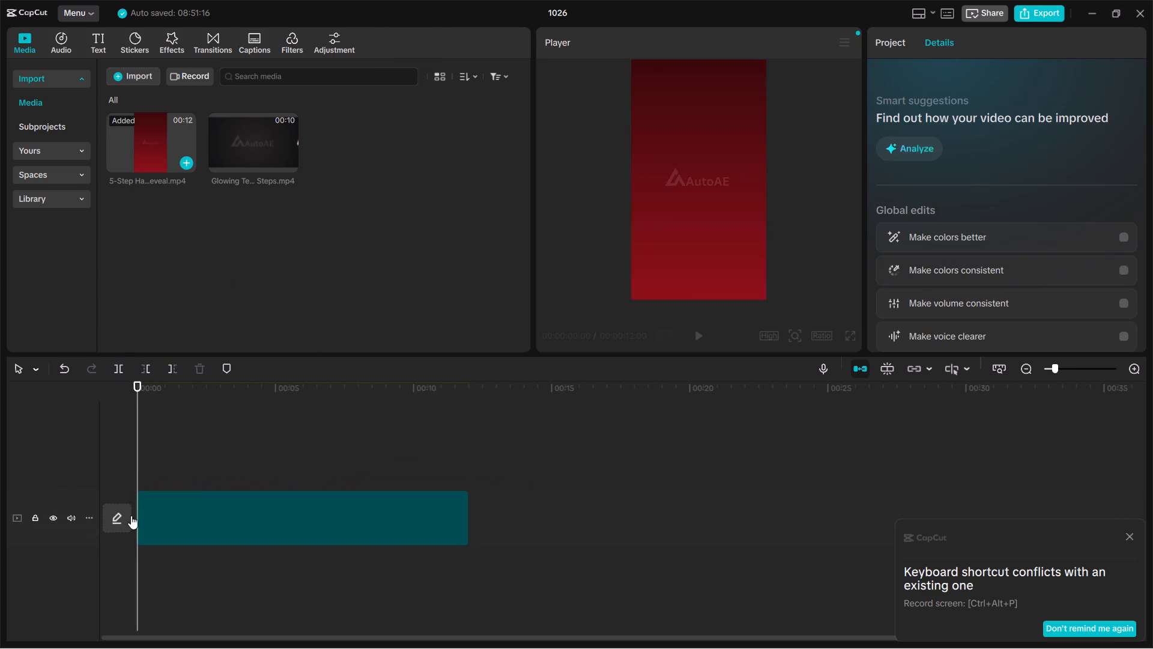
Scale the hand animation clip to about 99% in the player.
click(246, 525)
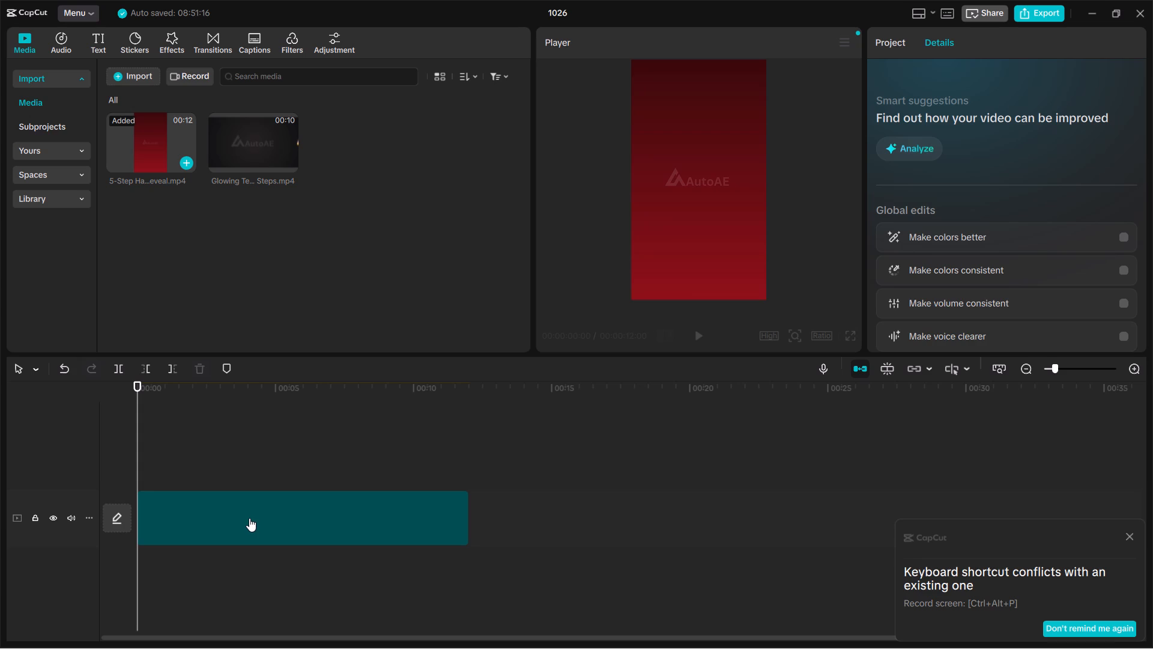
click(249, 518)
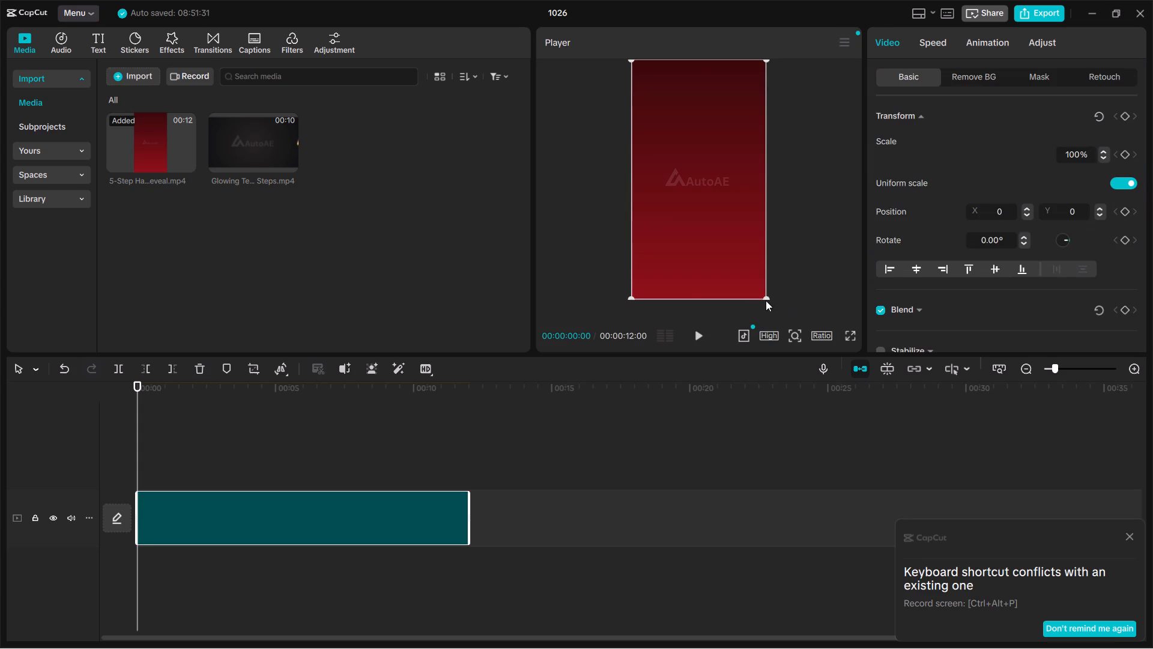
drag(765, 297, 770, 284)
scroll(1023, 226, up, 1)
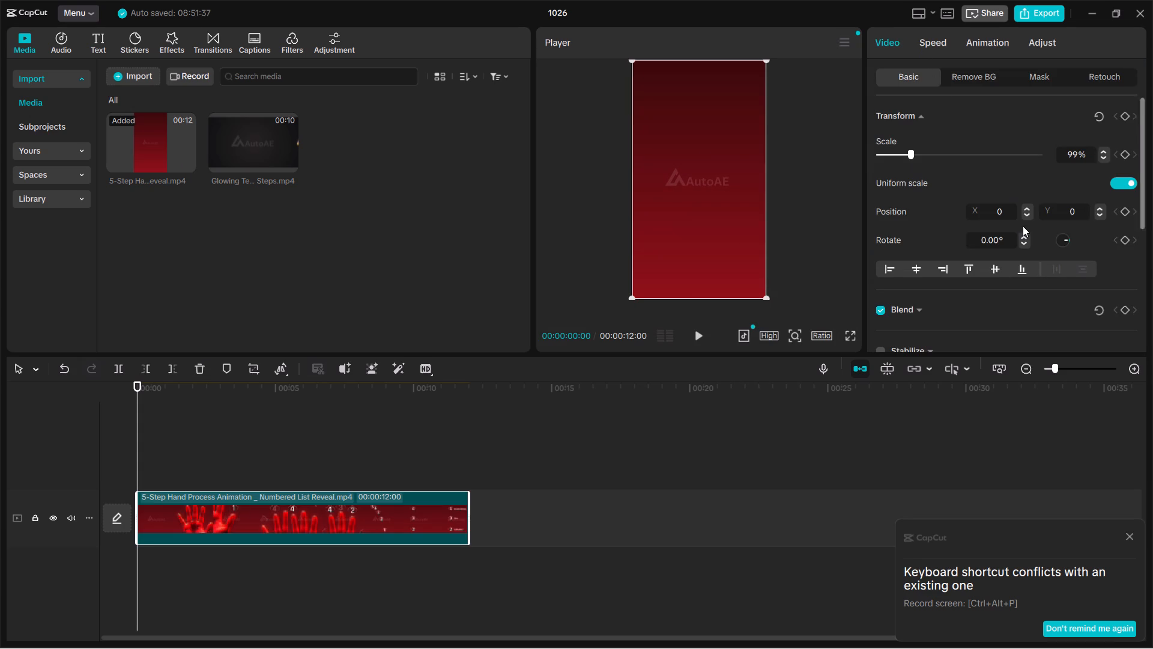
scroll(1023, 226, up, 1)
scroll(1023, 226, down, 5)
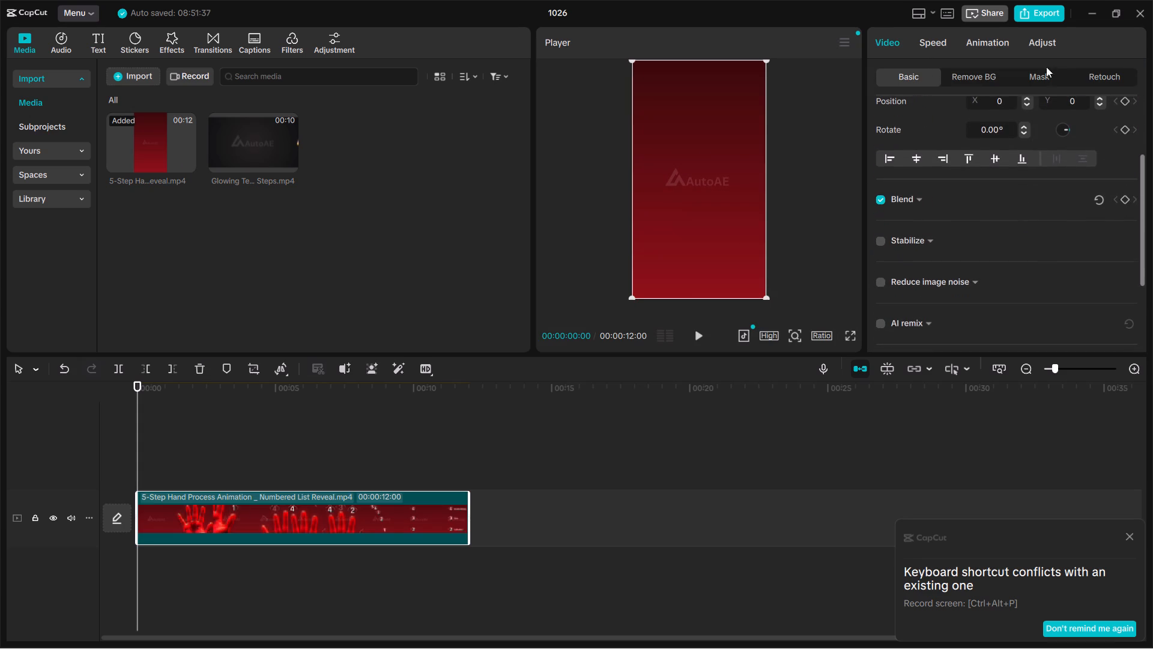
click(1033, 39)
click(1038, 46)
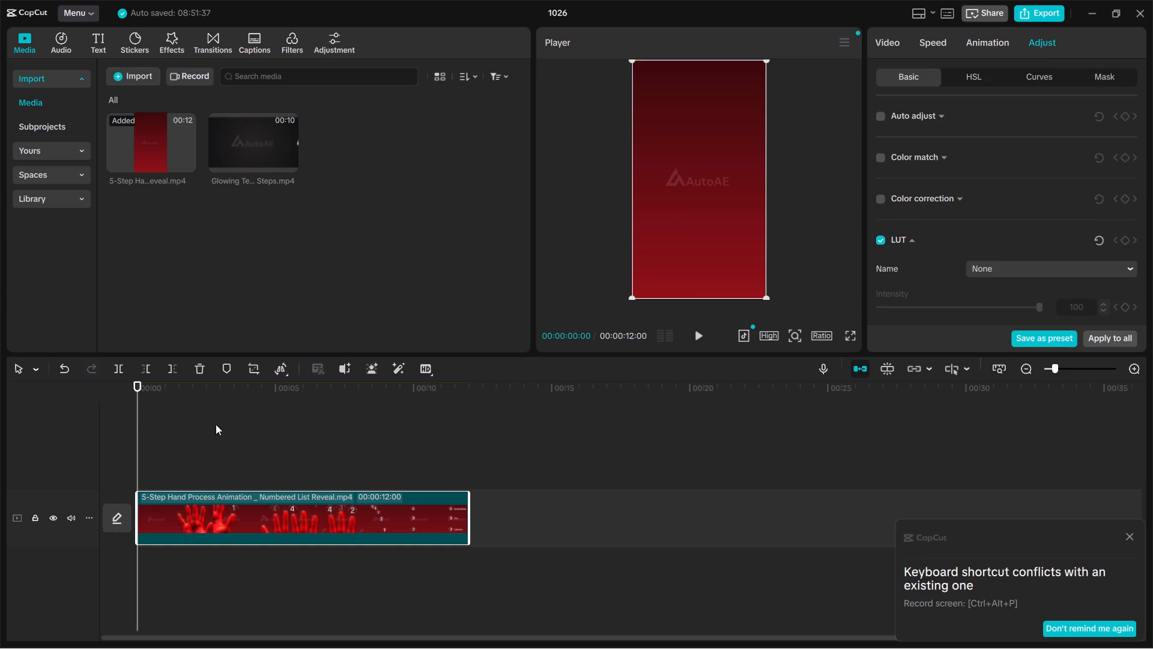
drag(139, 415, 188, 428)
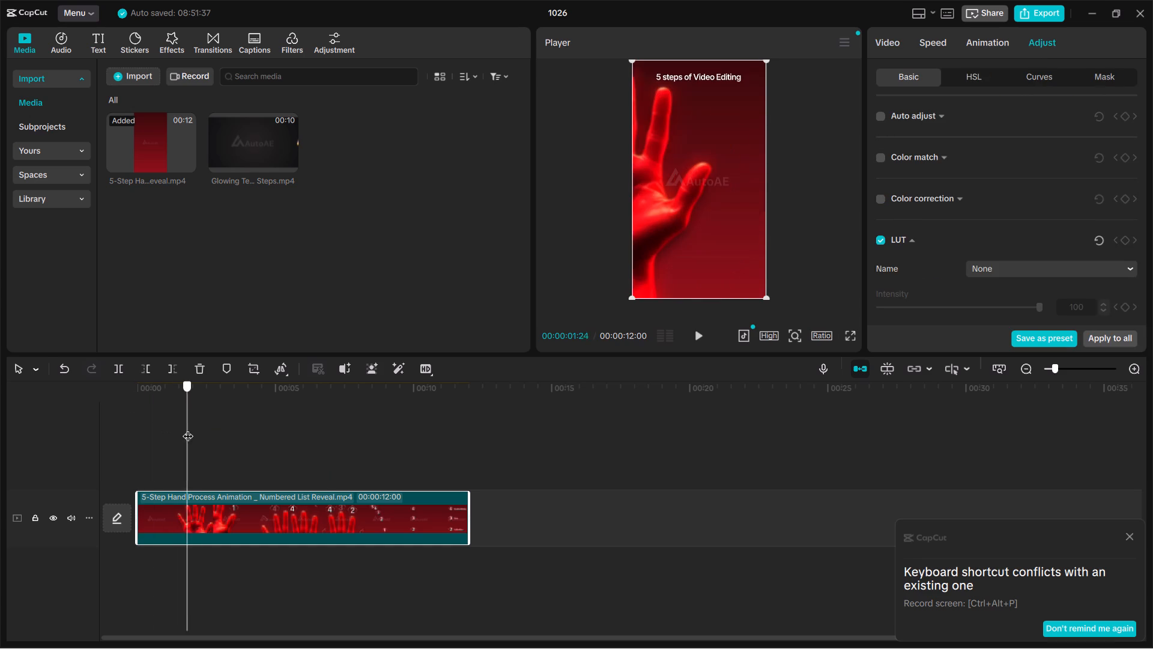
drag(188, 428, 172, 422)
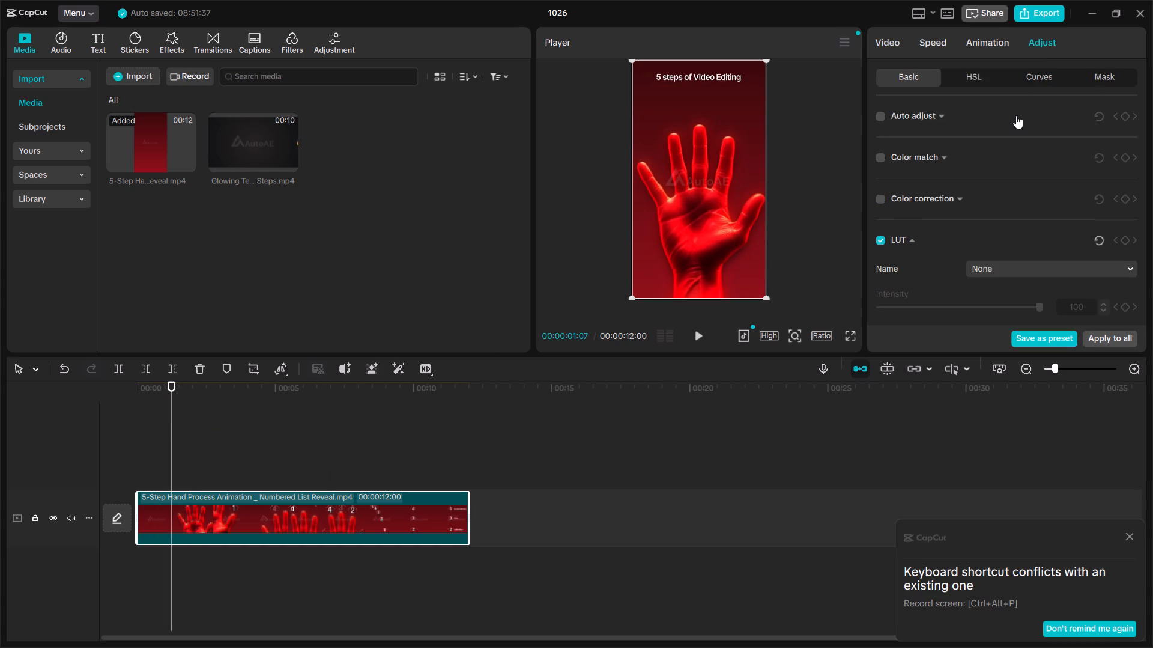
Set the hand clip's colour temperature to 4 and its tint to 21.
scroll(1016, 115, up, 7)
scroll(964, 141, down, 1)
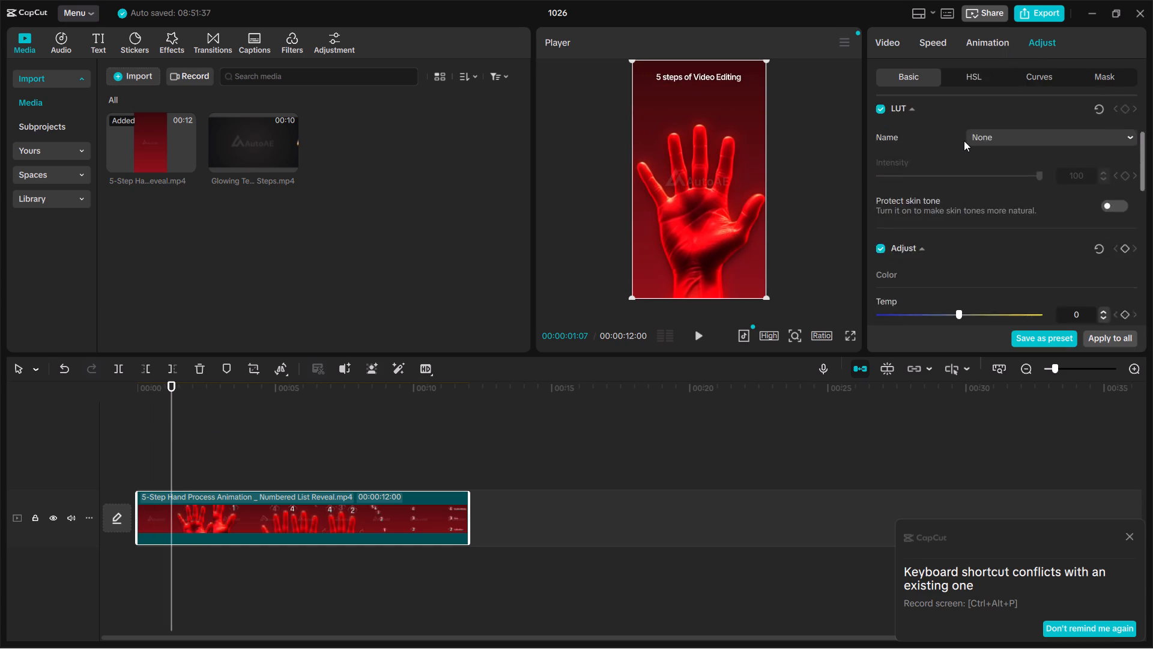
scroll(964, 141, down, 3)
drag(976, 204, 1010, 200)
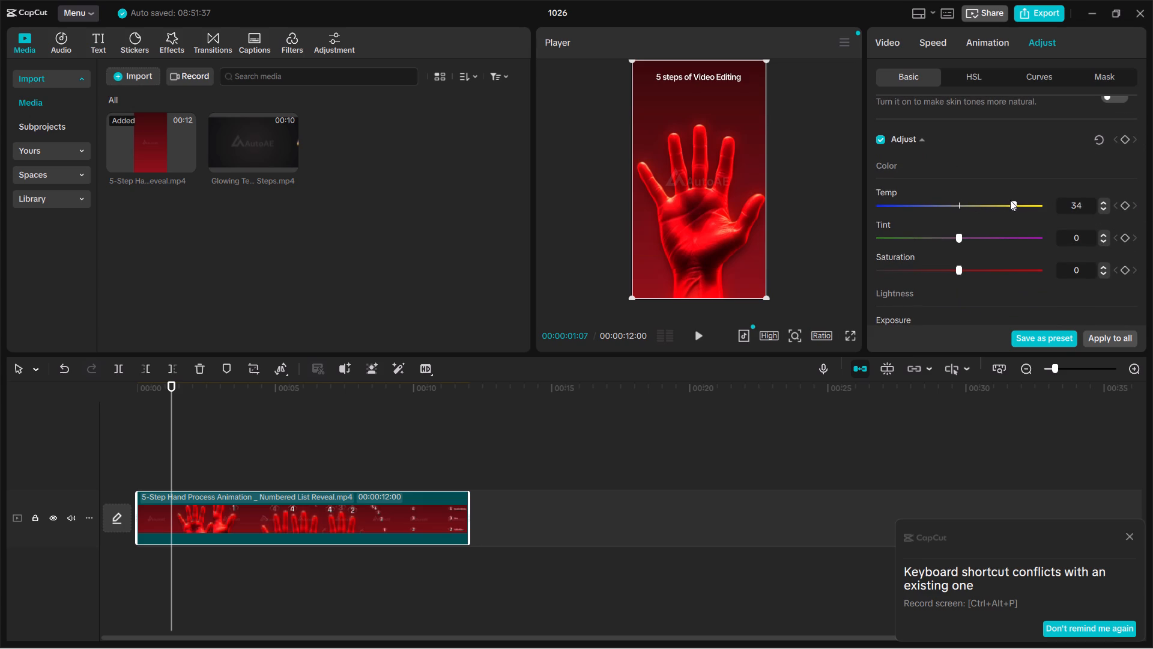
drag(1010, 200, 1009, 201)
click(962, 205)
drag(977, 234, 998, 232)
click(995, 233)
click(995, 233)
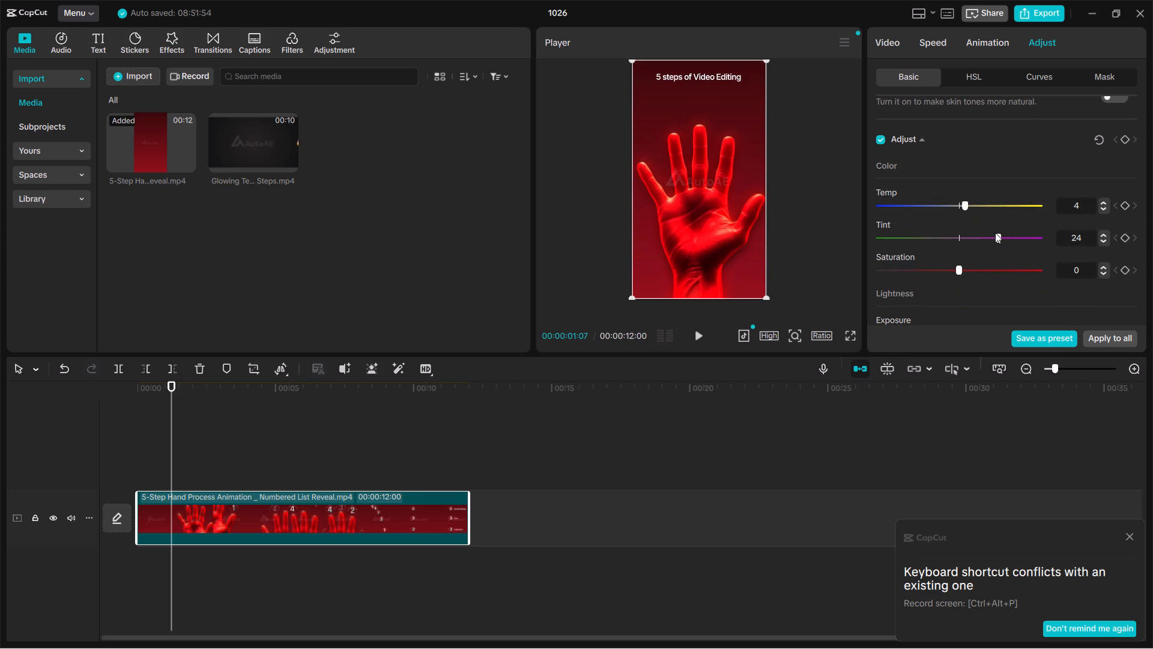
Raise the hand clip's saturation to 15 and its contrast to 13.
drag(958, 269, 994, 266)
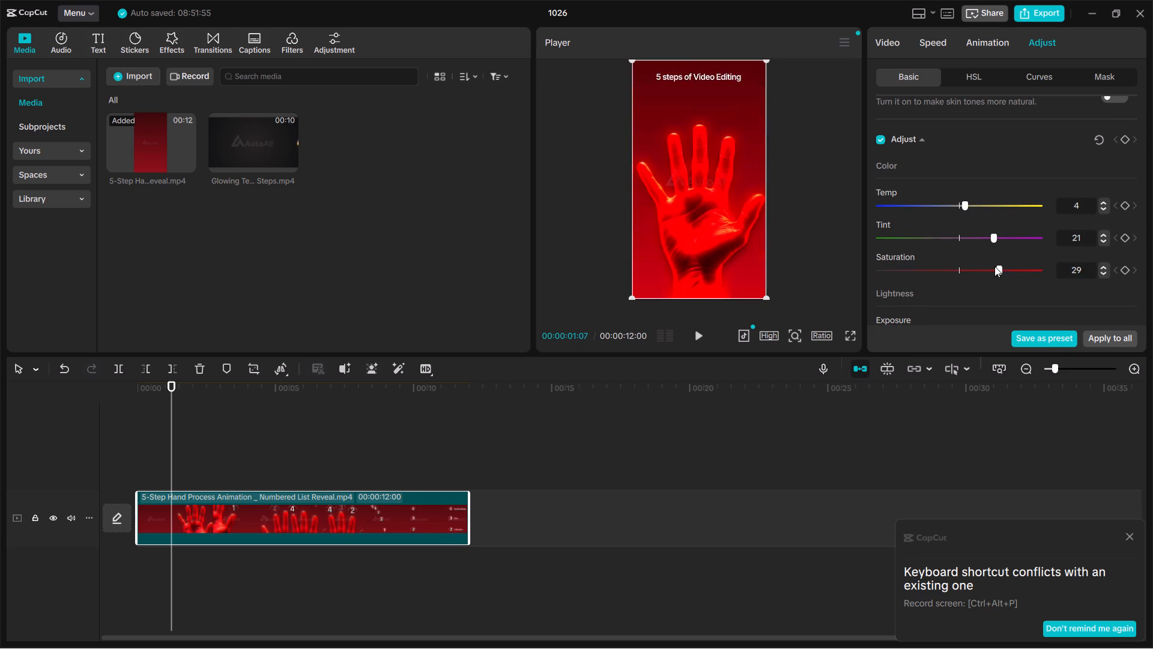
drag(994, 266, 980, 269)
scroll(980, 269, down, 1)
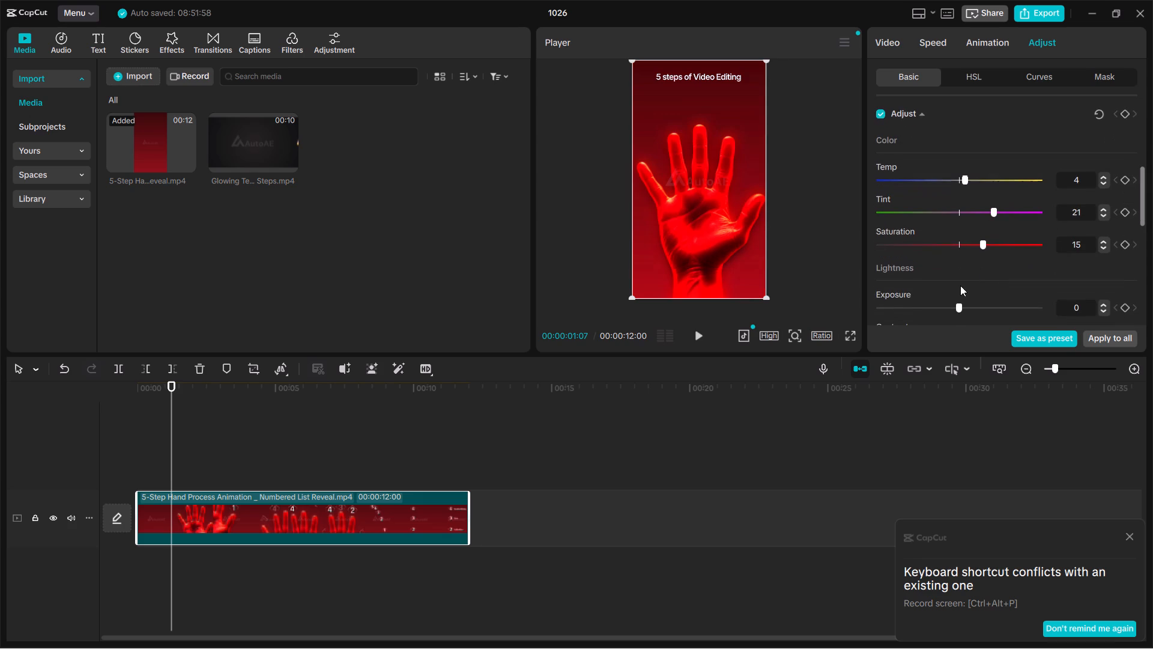
scroll(957, 291, down, 4)
drag(957, 291, 994, 288)
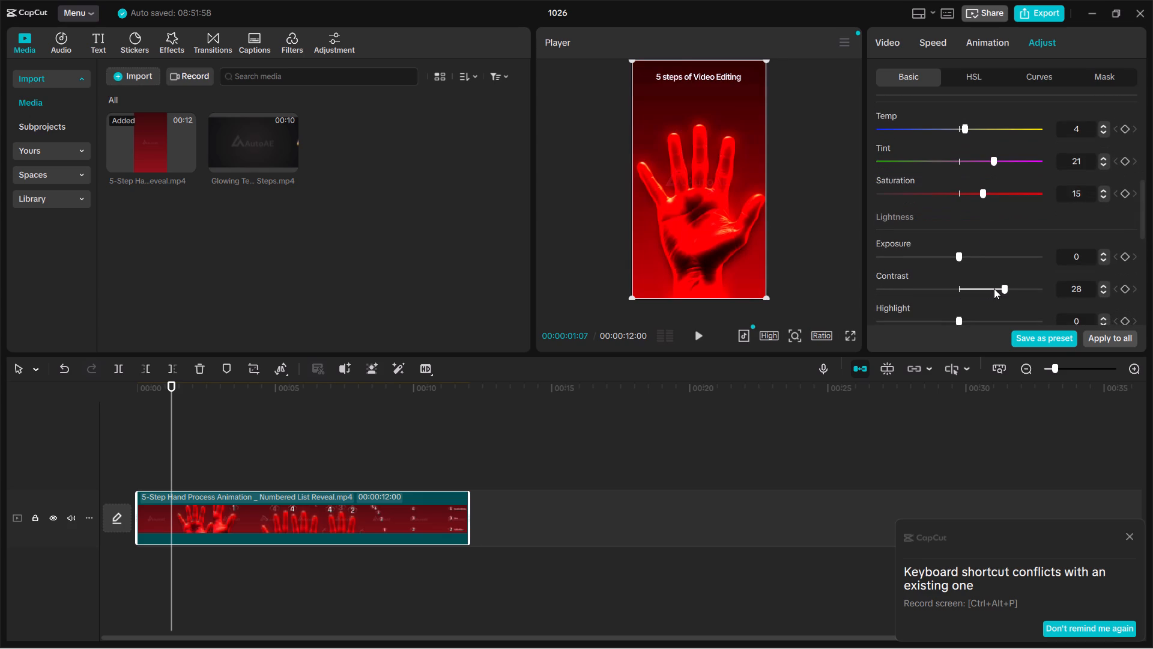
drag(994, 288, 977, 288)
Look through the remaining Lightness and Effects adjustments available for the hand clip.
scroll(960, 266, down, 2)
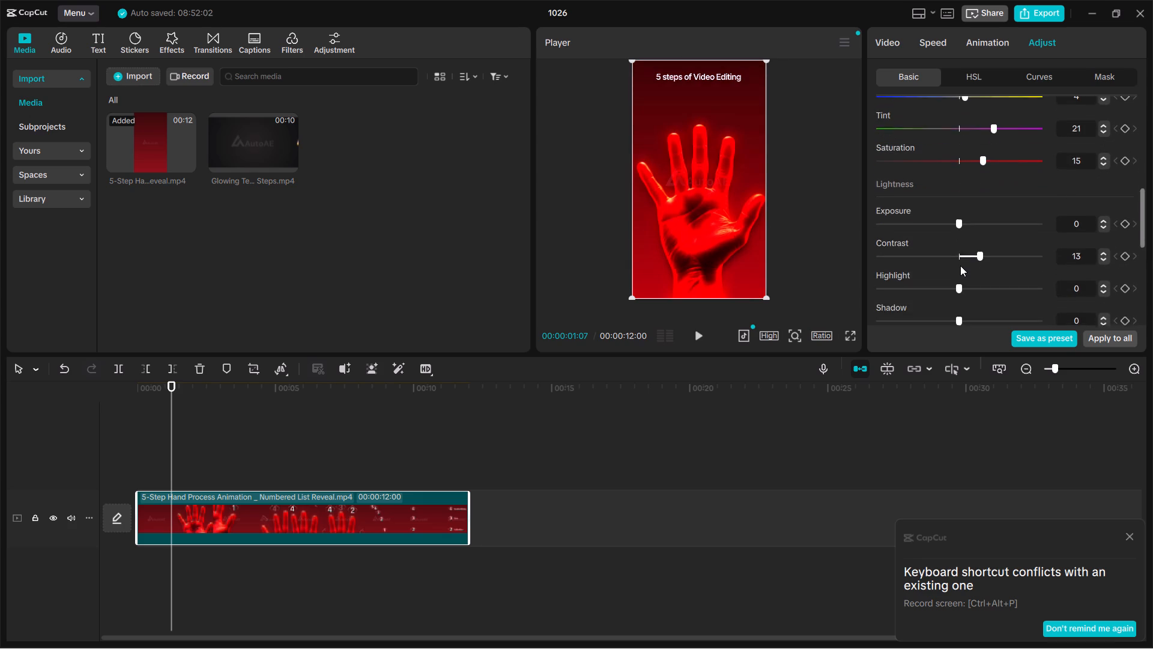
scroll(960, 266, down, 8)
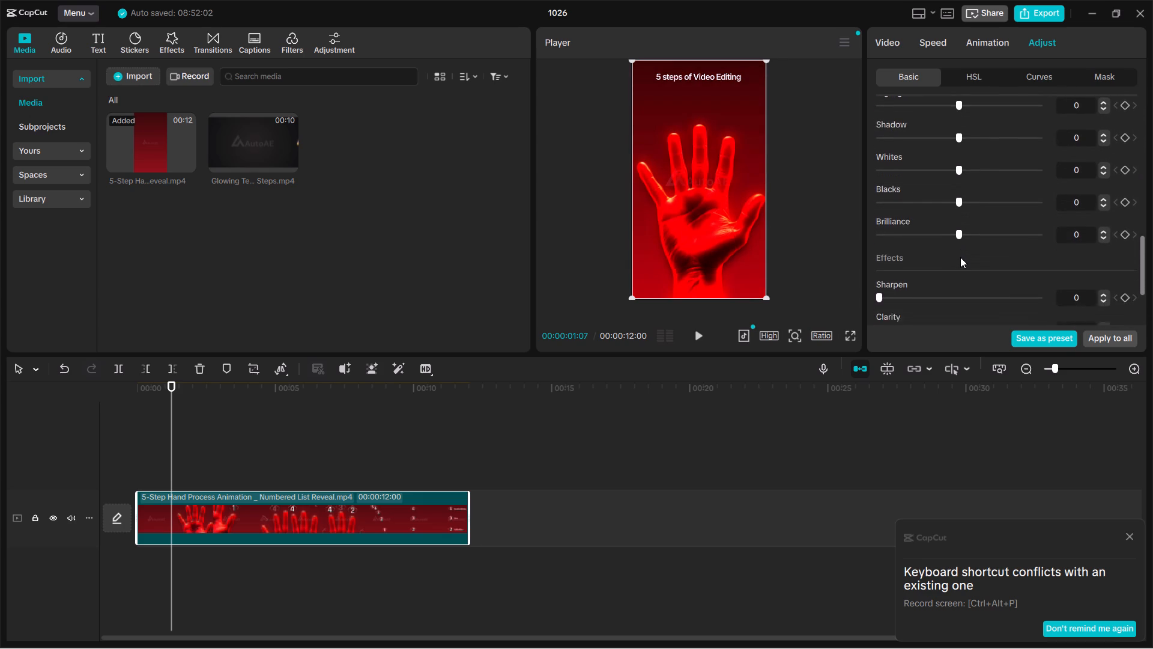
scroll(960, 257, down, 14)
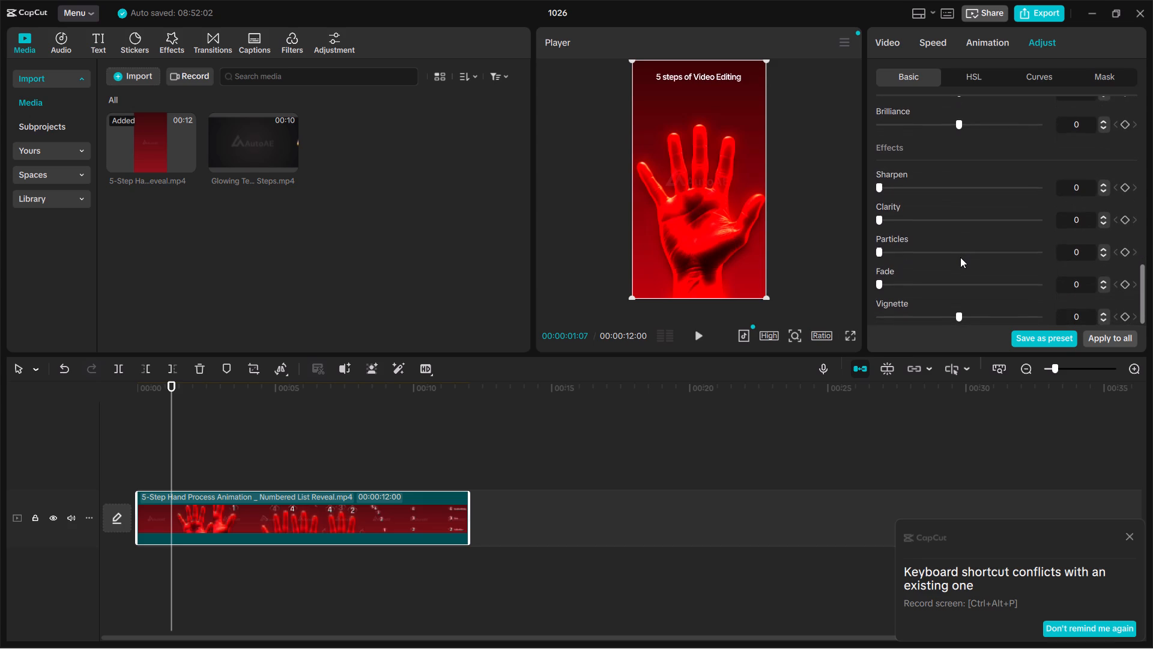
scroll(960, 257, up, 6)
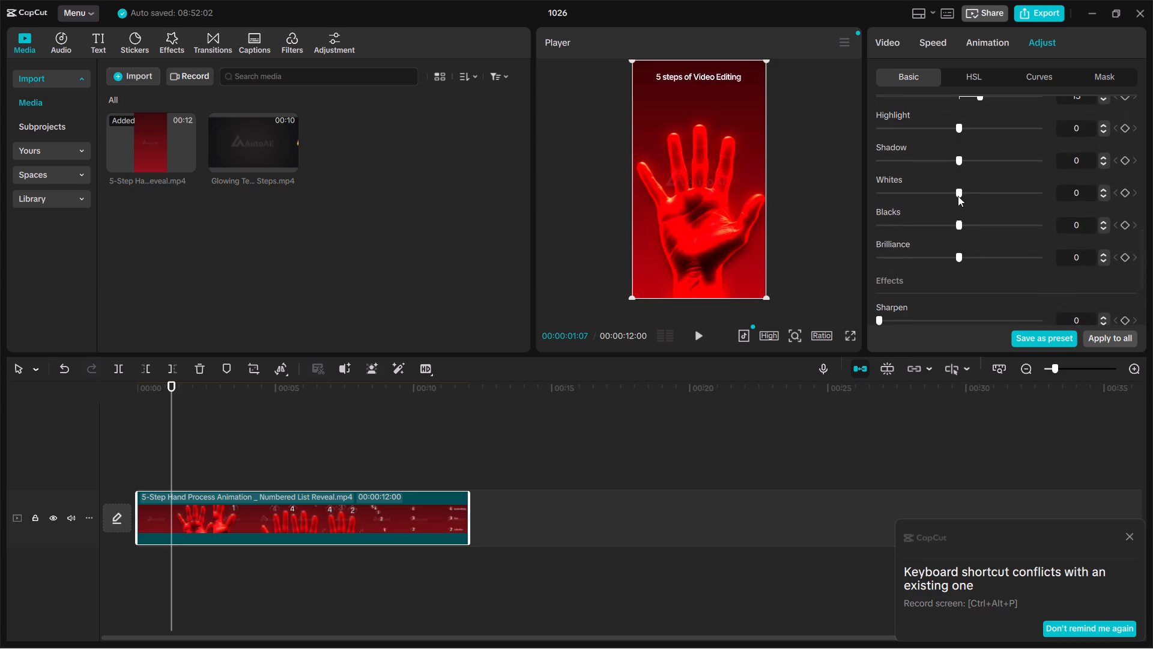
scroll(958, 196, up, 5)
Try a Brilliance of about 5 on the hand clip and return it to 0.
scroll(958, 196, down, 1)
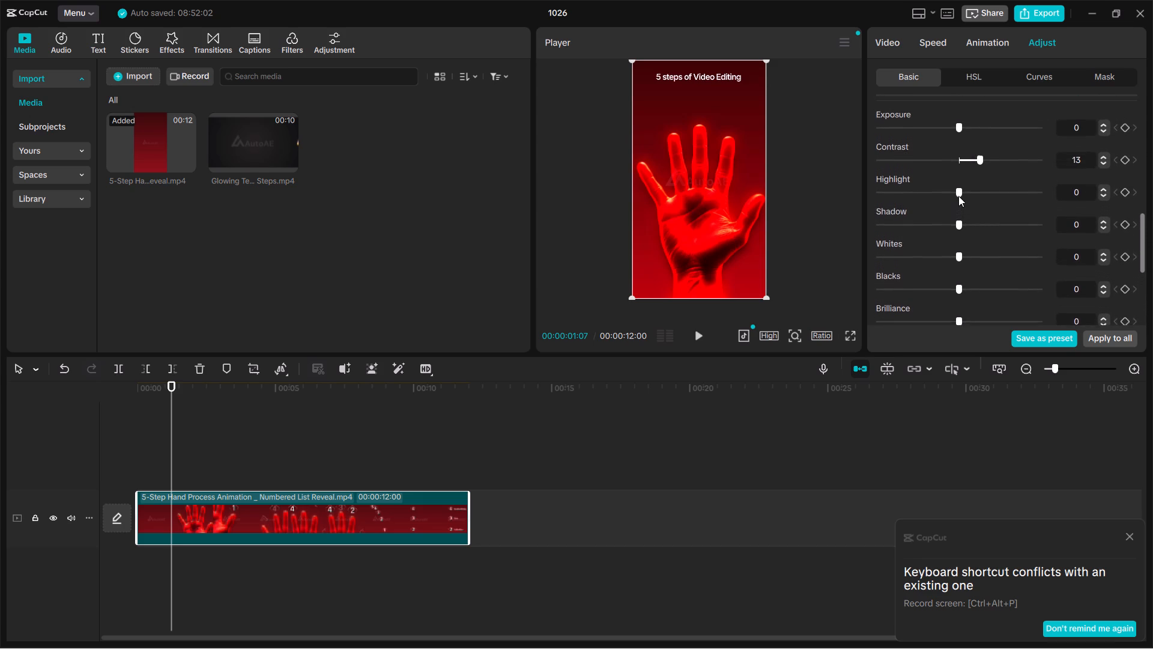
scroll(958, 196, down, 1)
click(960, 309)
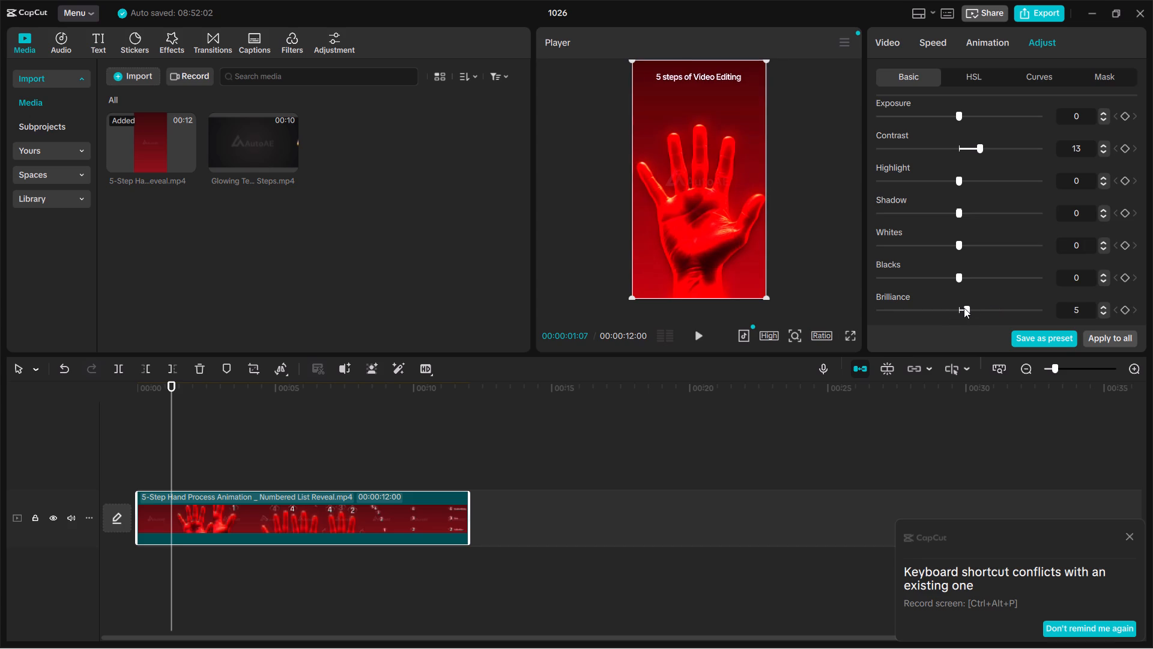
Change the hand clip's tint to 36 and cool its temperature to -10.
scroll(960, 308, down, 11)
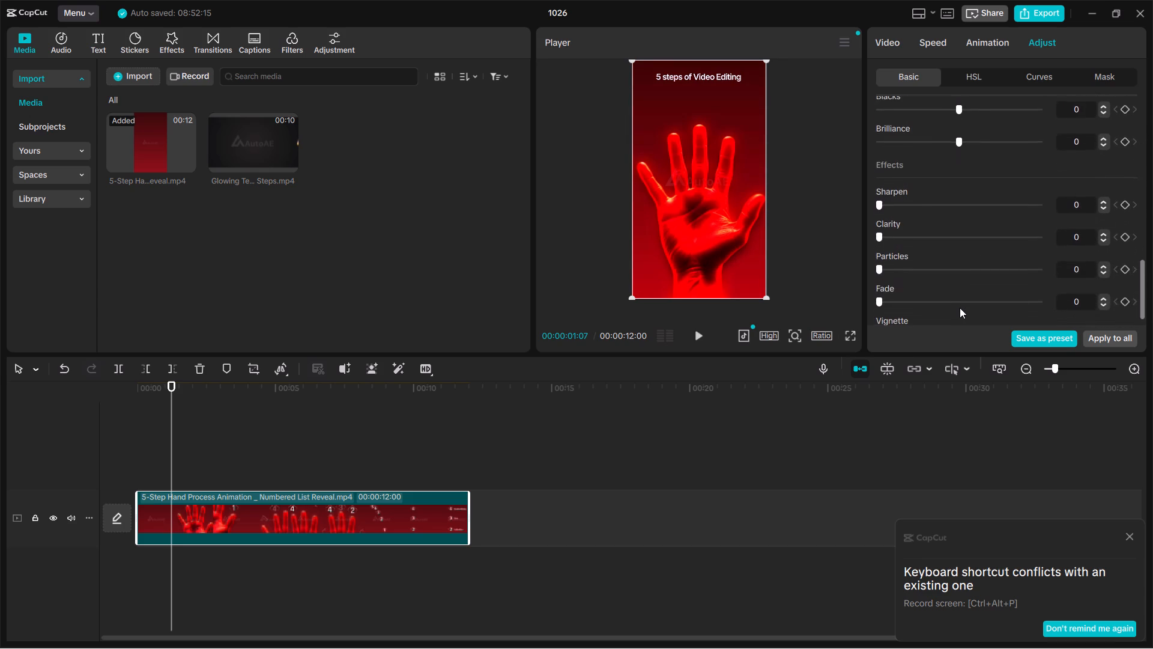
scroll(960, 308, down, 10)
scroll(960, 308, up, 3)
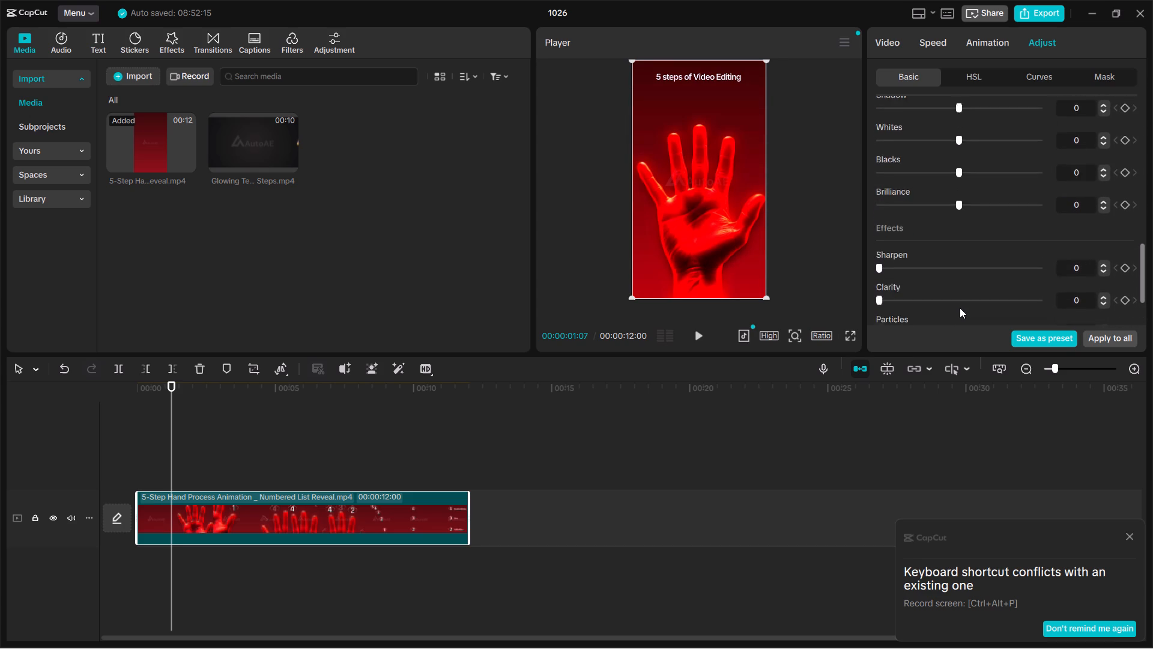
scroll(960, 308, up, 10)
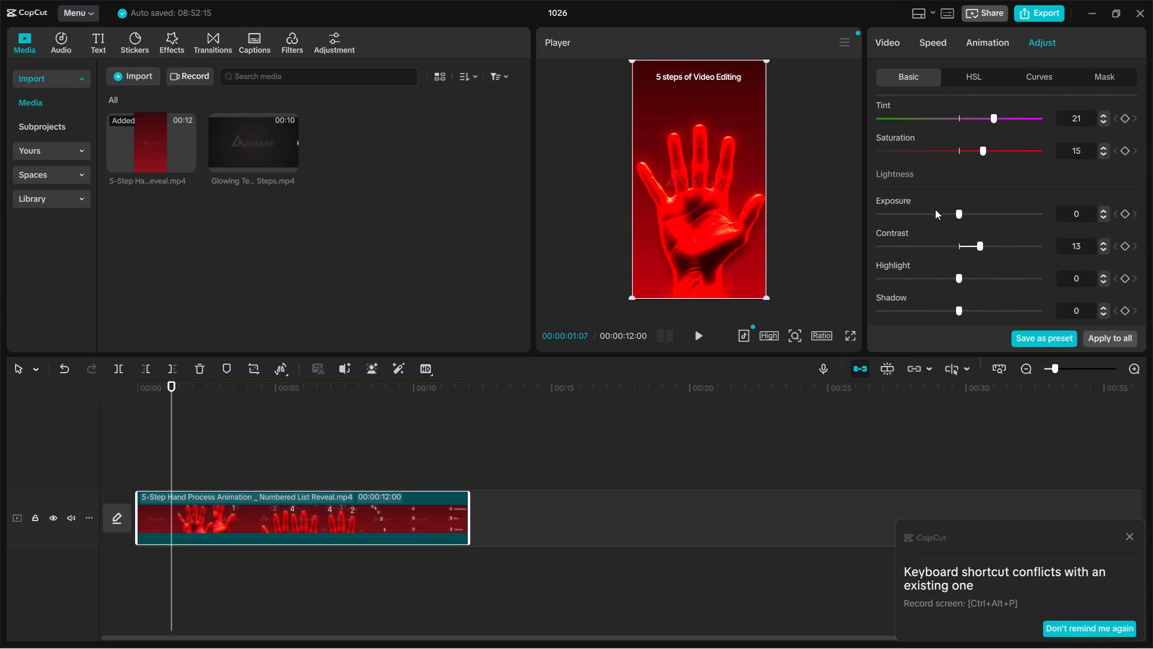
scroll(959, 200, up, 3)
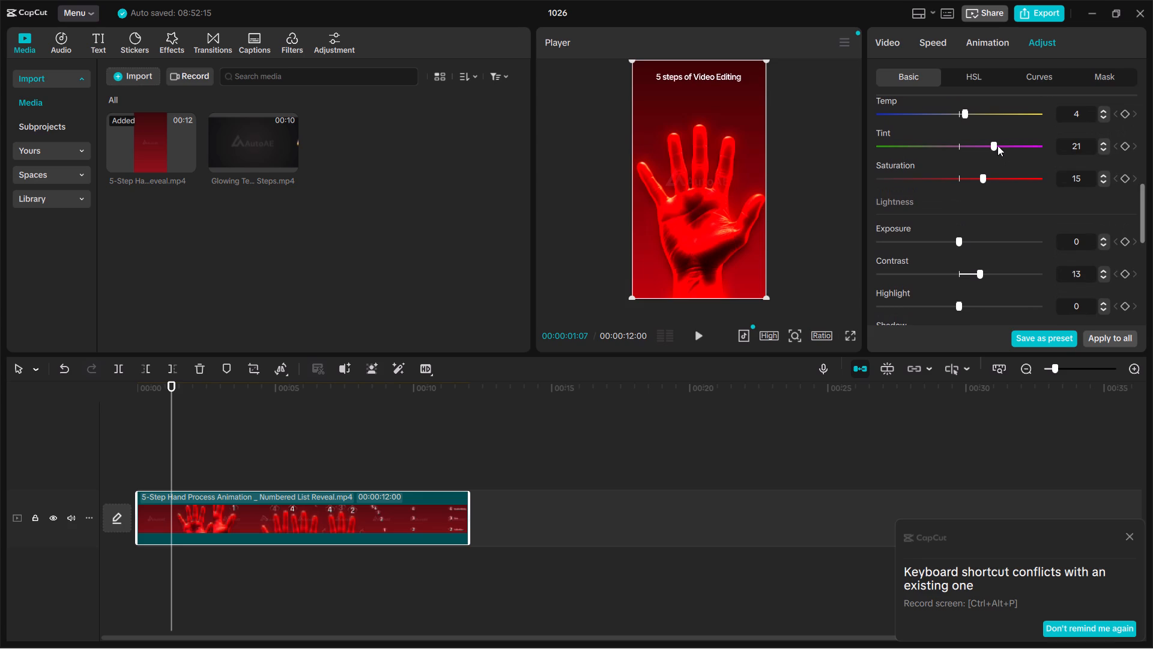
drag(990, 142, 962, 163)
drag(962, 163, 1014, 160)
drag(957, 111, 925, 118)
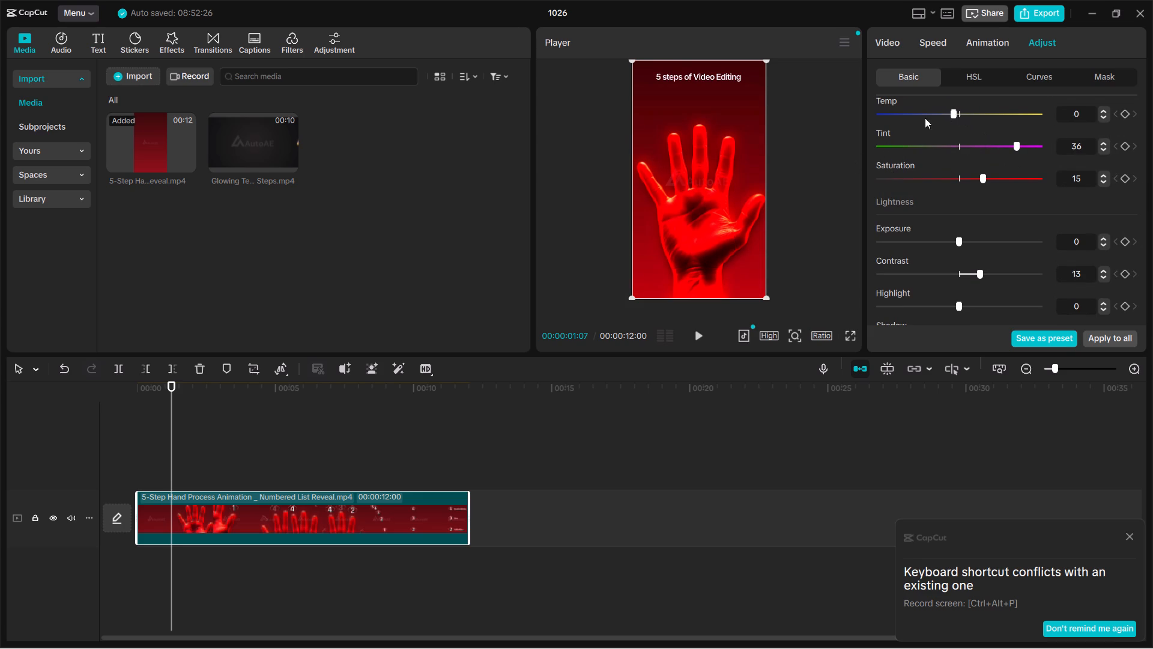
drag(925, 118, 831, 164)
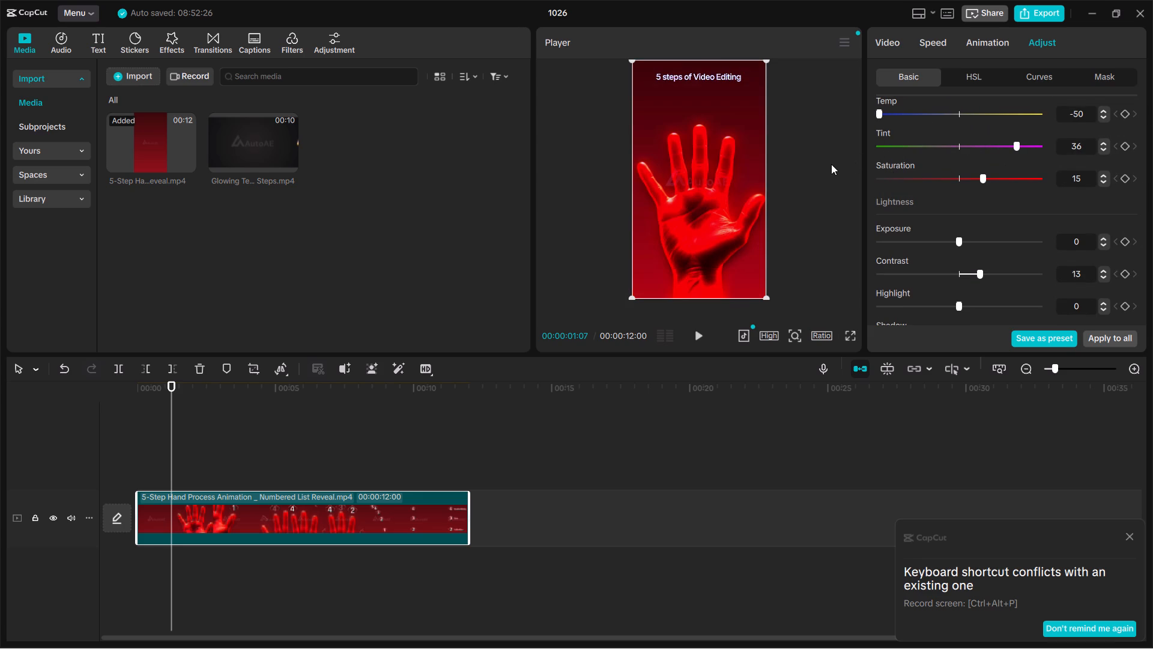
drag(831, 164, 940, 165)
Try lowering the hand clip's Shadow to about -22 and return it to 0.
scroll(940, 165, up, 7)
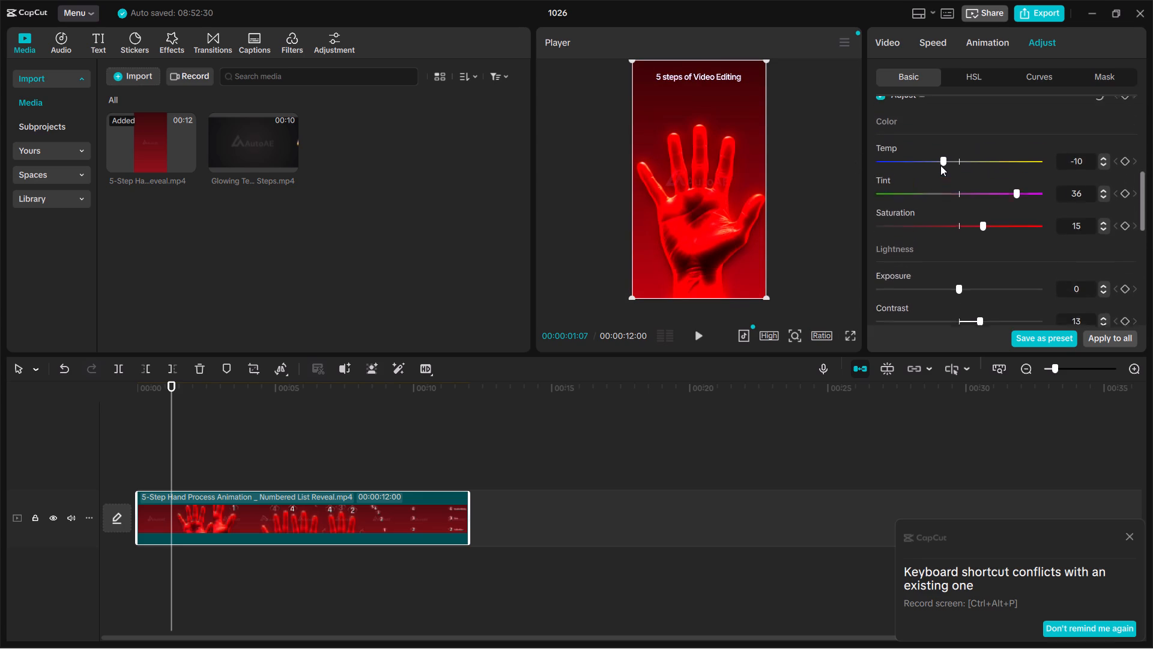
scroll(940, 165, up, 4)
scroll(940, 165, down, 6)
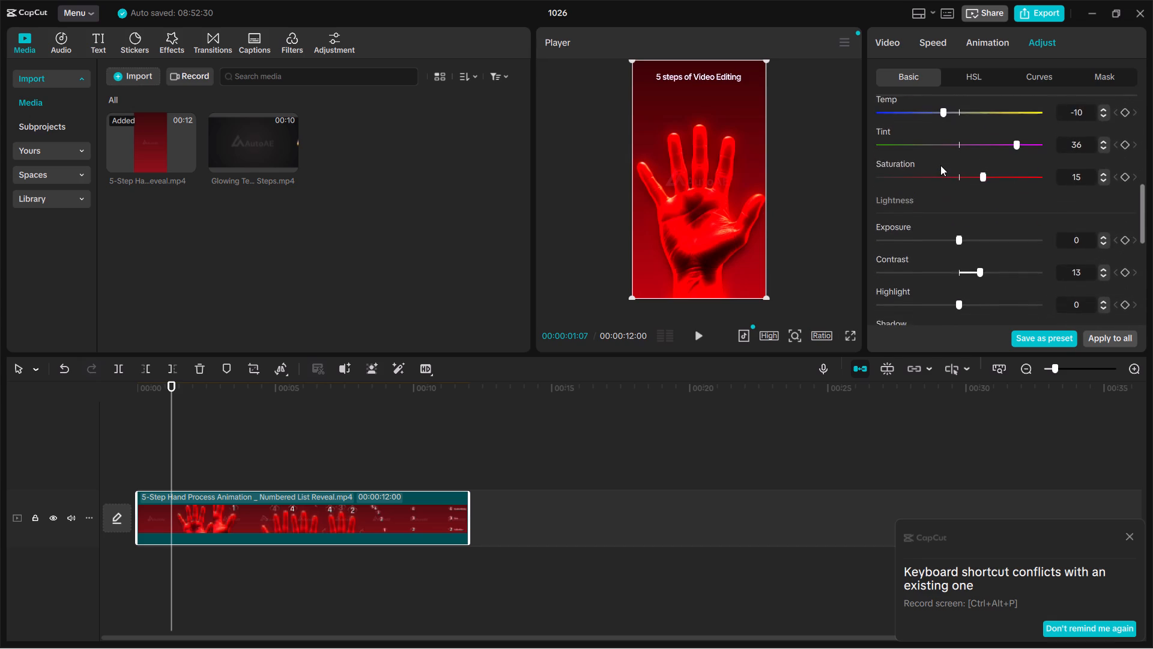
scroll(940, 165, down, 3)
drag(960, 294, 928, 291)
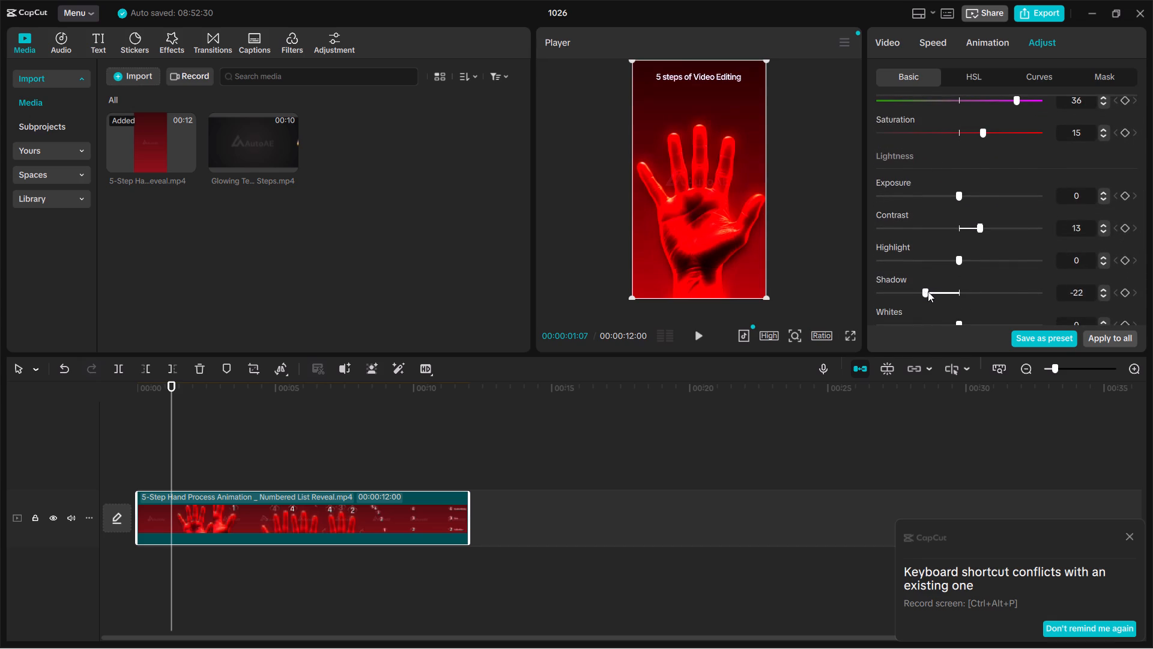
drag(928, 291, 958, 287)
Set the hand clip's Whites to 4, leaving Brilliance at 0.
scroll(958, 287, down, 4)
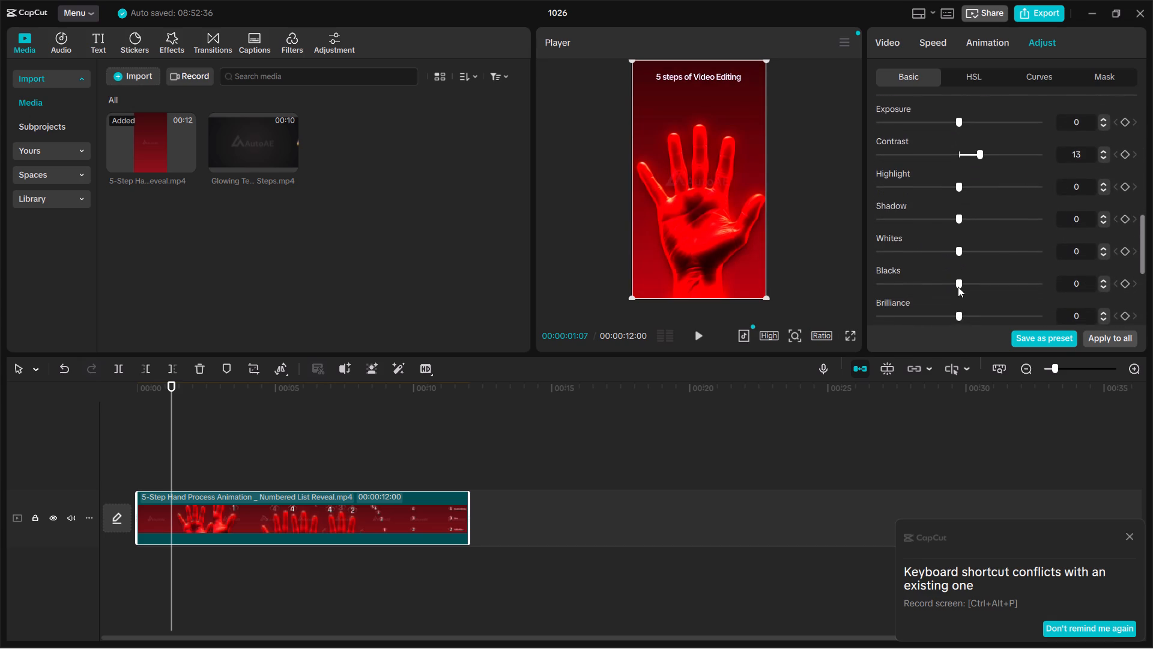
scroll(958, 287, down, 1)
drag(948, 234, 990, 245)
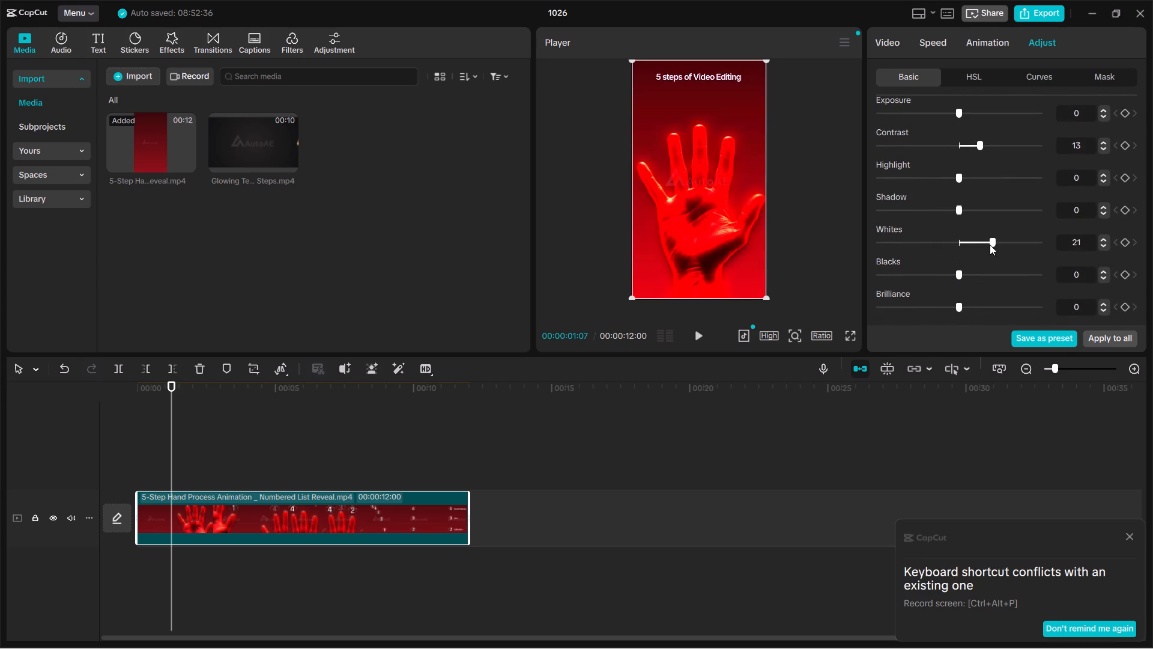
drag(990, 245, 963, 248)
click(954, 308)
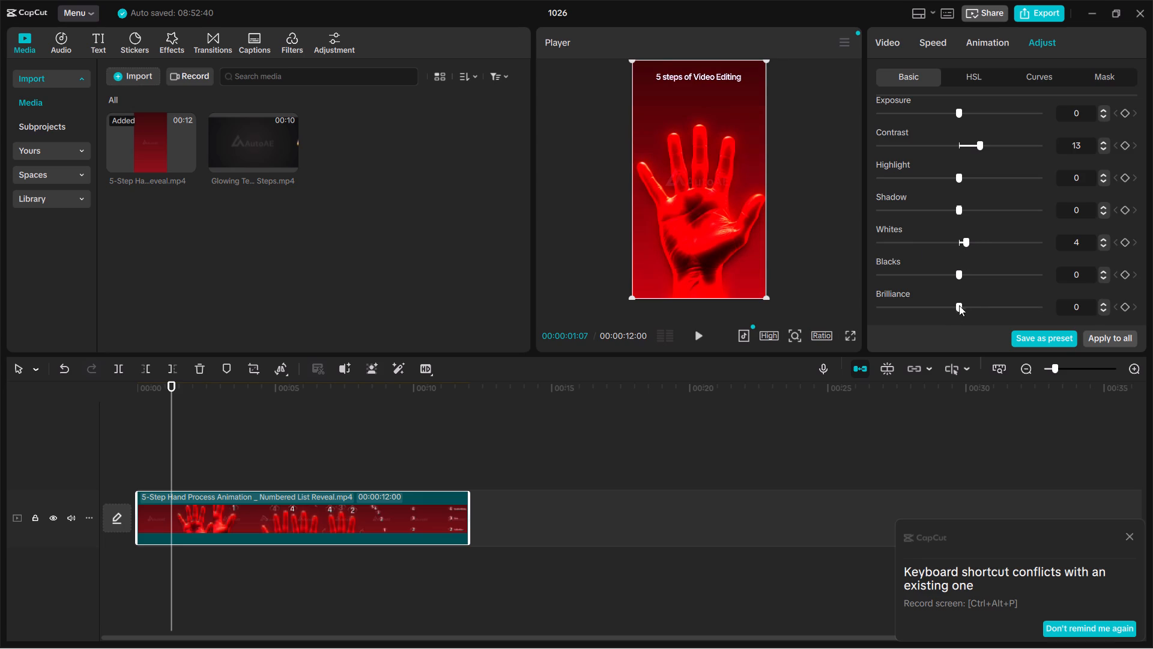
Set the red Hue of the hand clip to -100 in its HSL adjustments.
scroll(958, 308, down, 5)
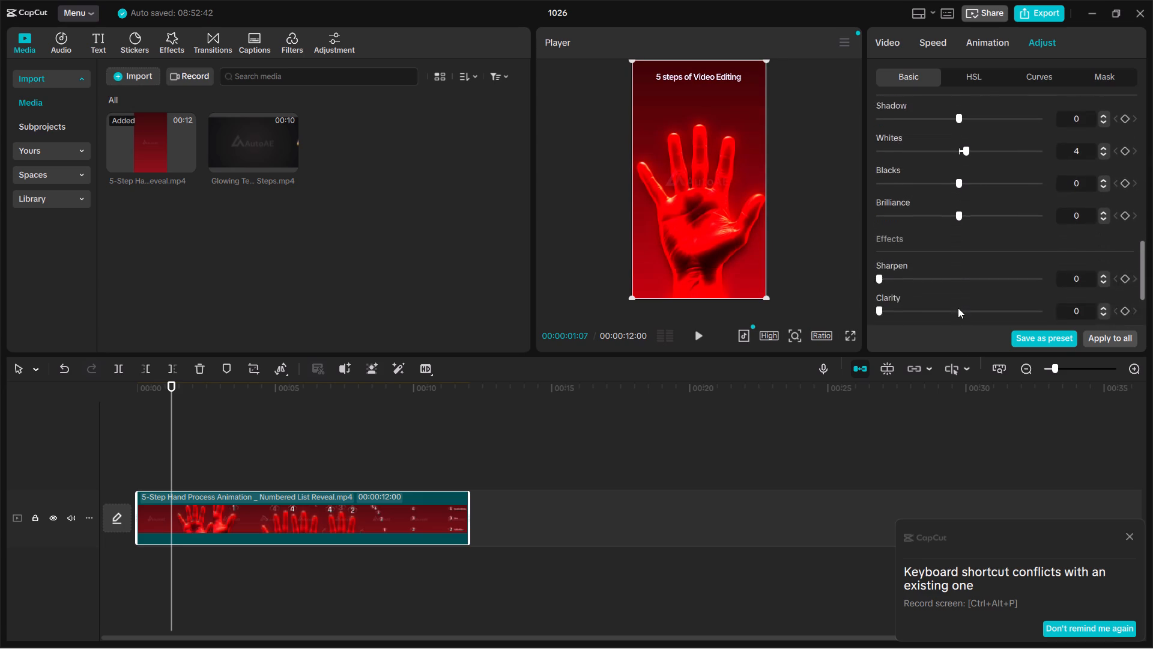
scroll(958, 308, down, 9)
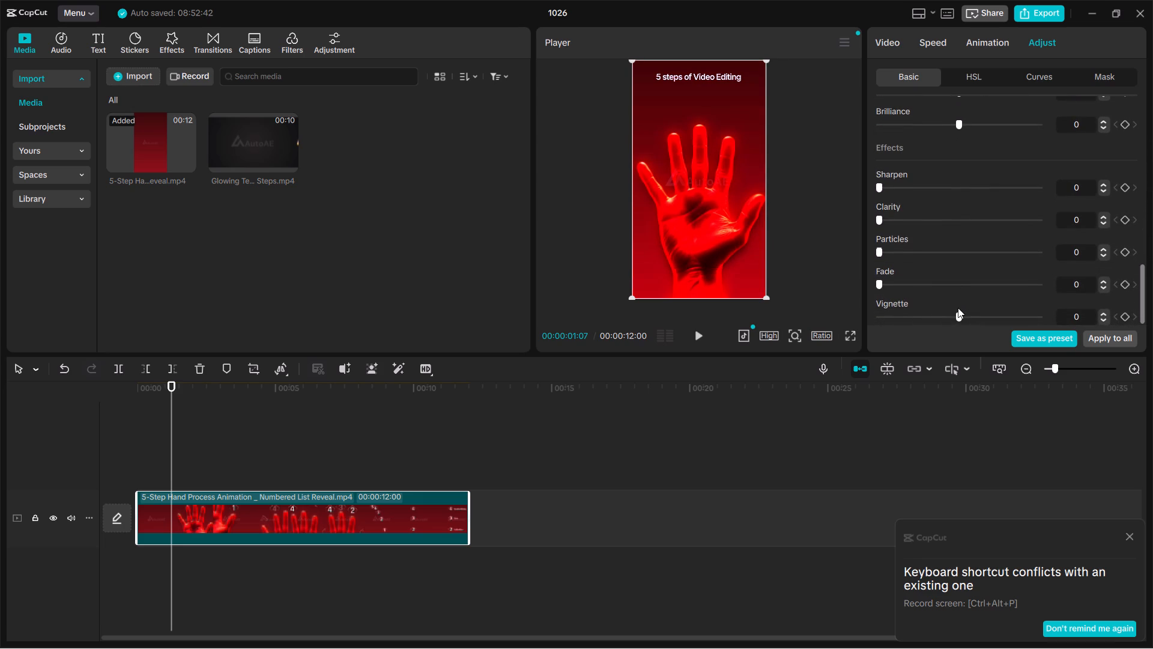
click(982, 81)
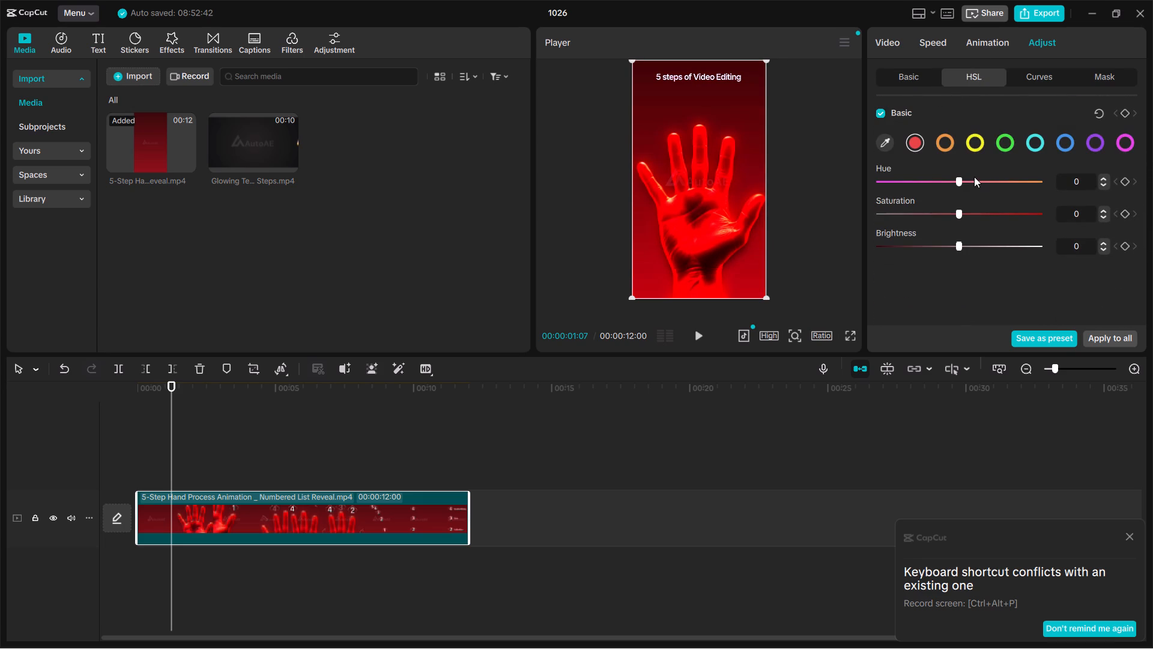
drag(973, 176, 949, 208)
drag(950, 178, 915, 191)
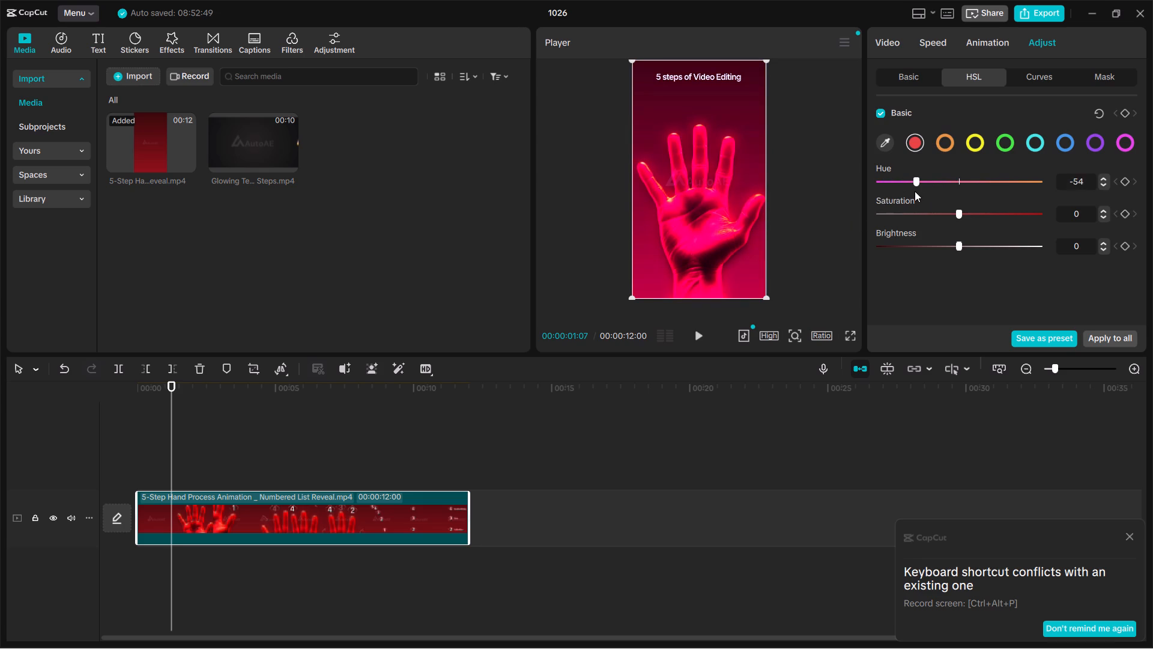
drag(915, 191, 843, 208)
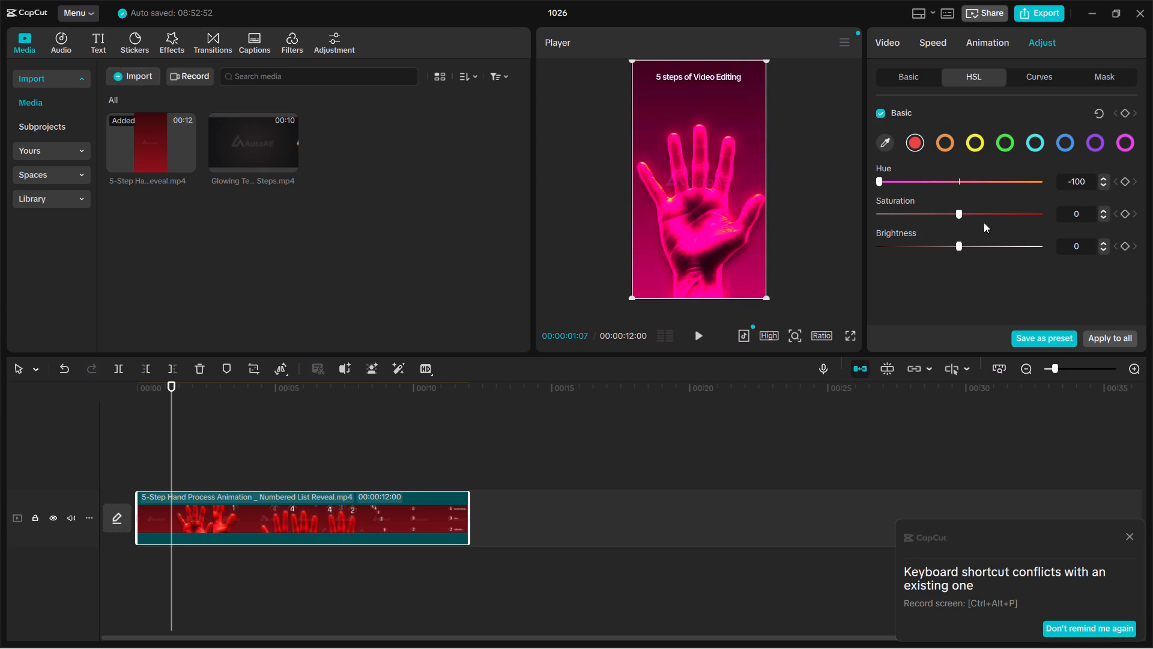
Set the hand clip's red Saturation to -100 and Brightness to -22 in HSL, and play the clip to check it.
drag(960, 215, 1003, 214)
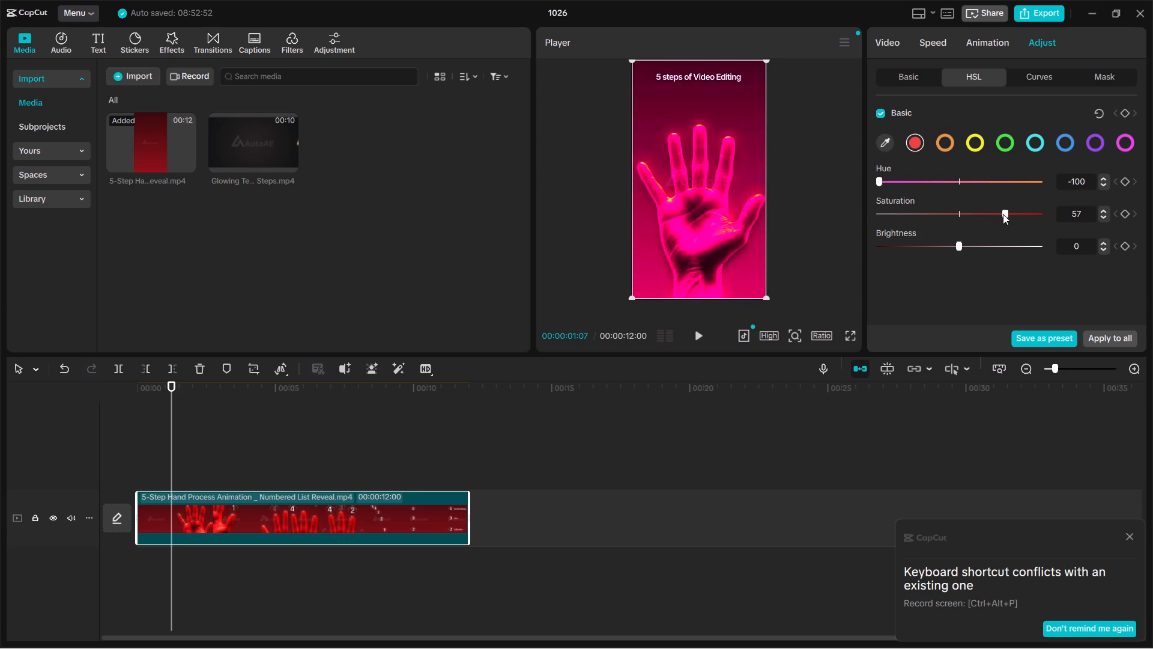
drag(1003, 214, 951, 226)
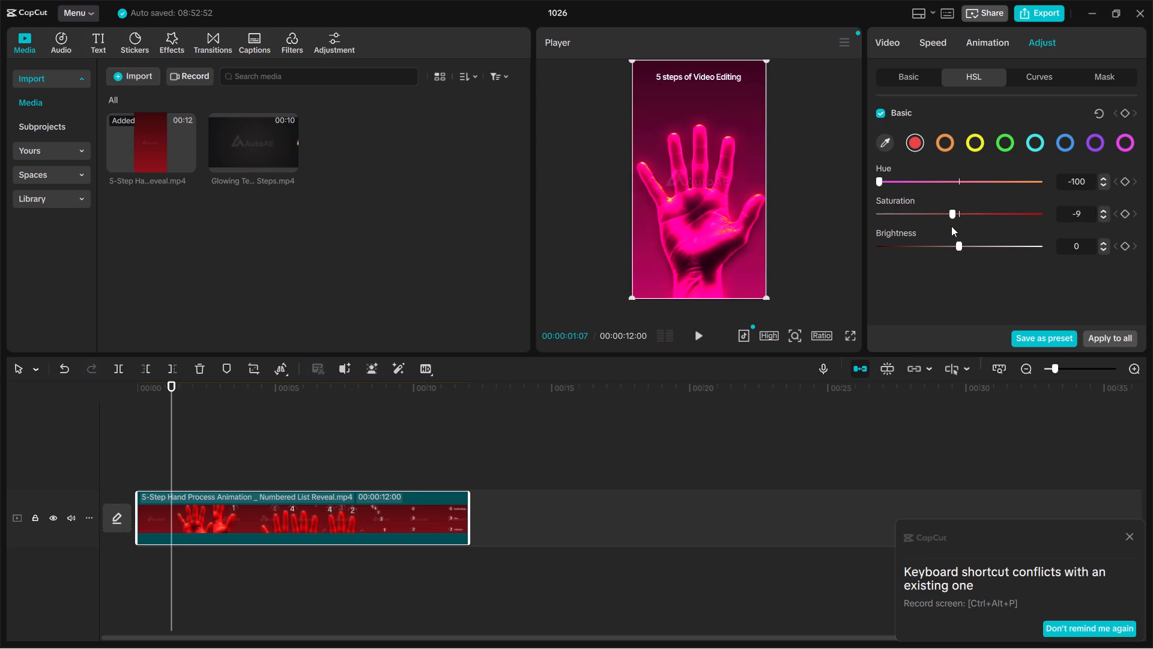
drag(951, 226, 852, 243)
drag(954, 243, 1000, 242)
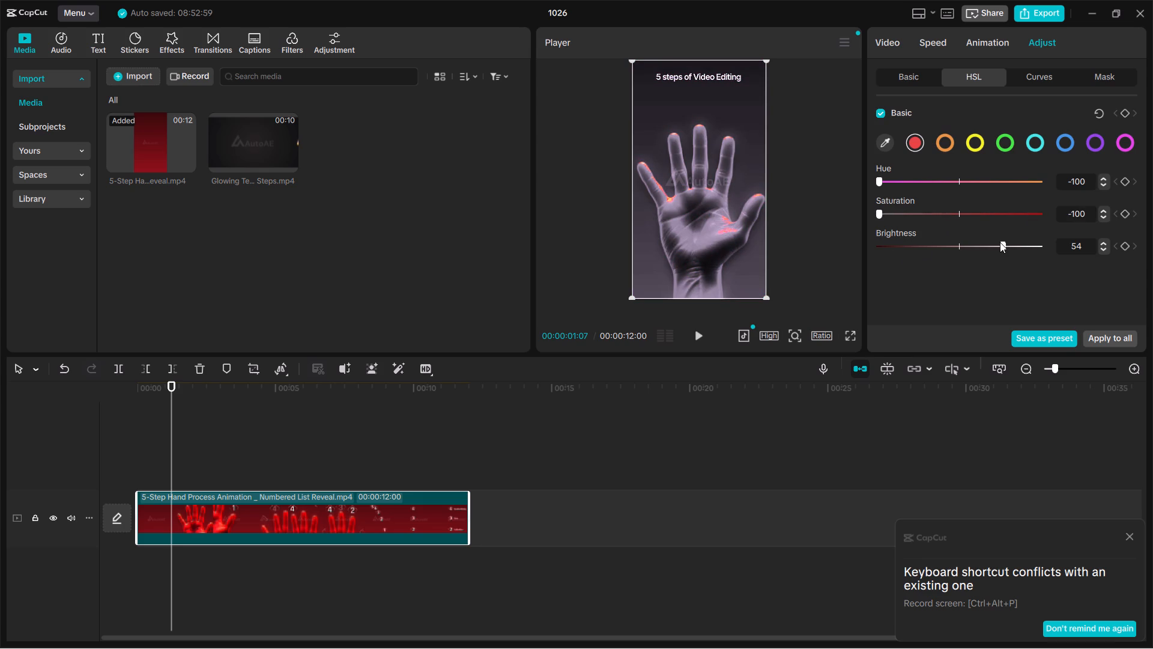
drag(1000, 242, 938, 253)
click(694, 332)
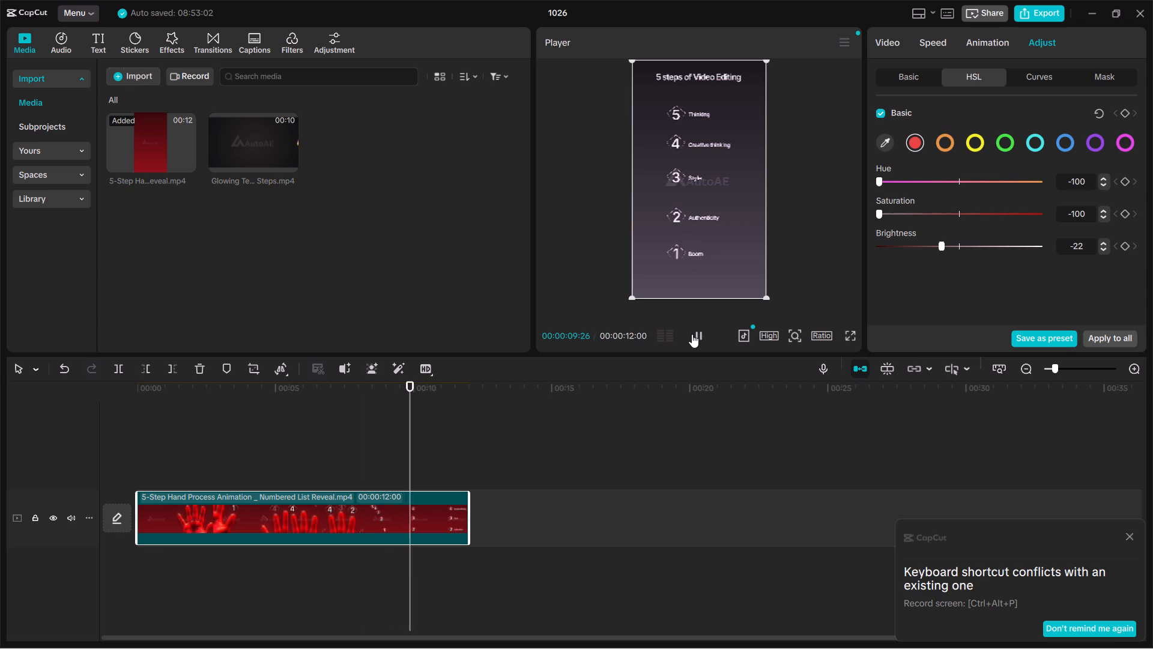
Add the Glowing Text Step-by-Step Reveal video to the main track directly after the hand clip.
click(680, 517)
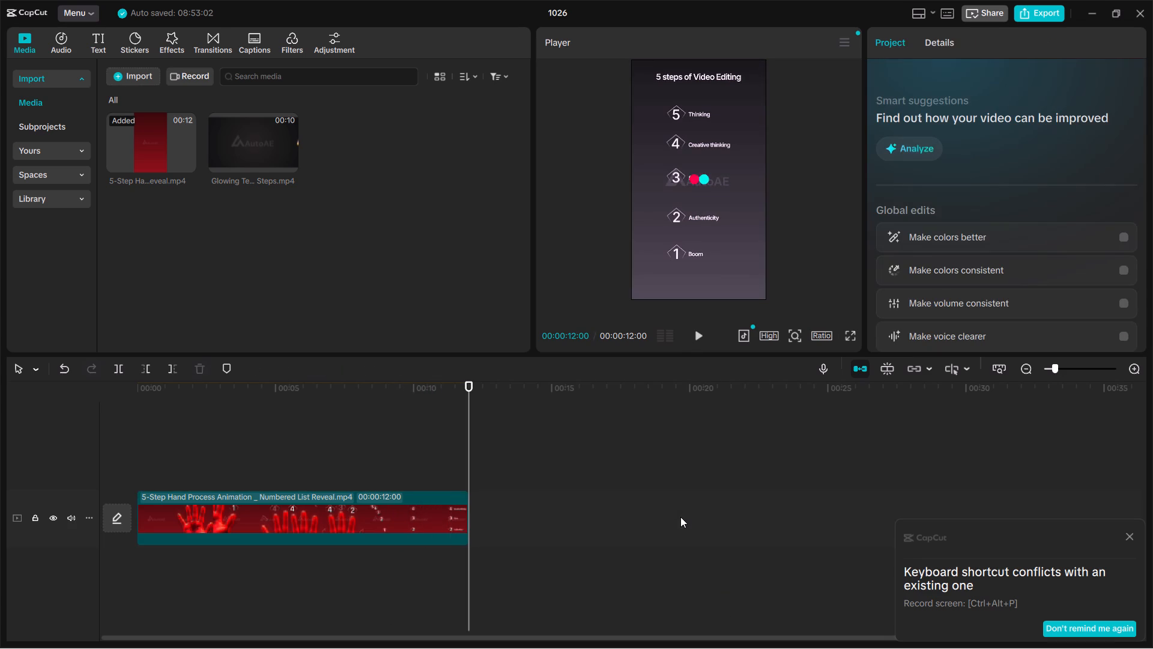
drag(231, 135, 485, 554)
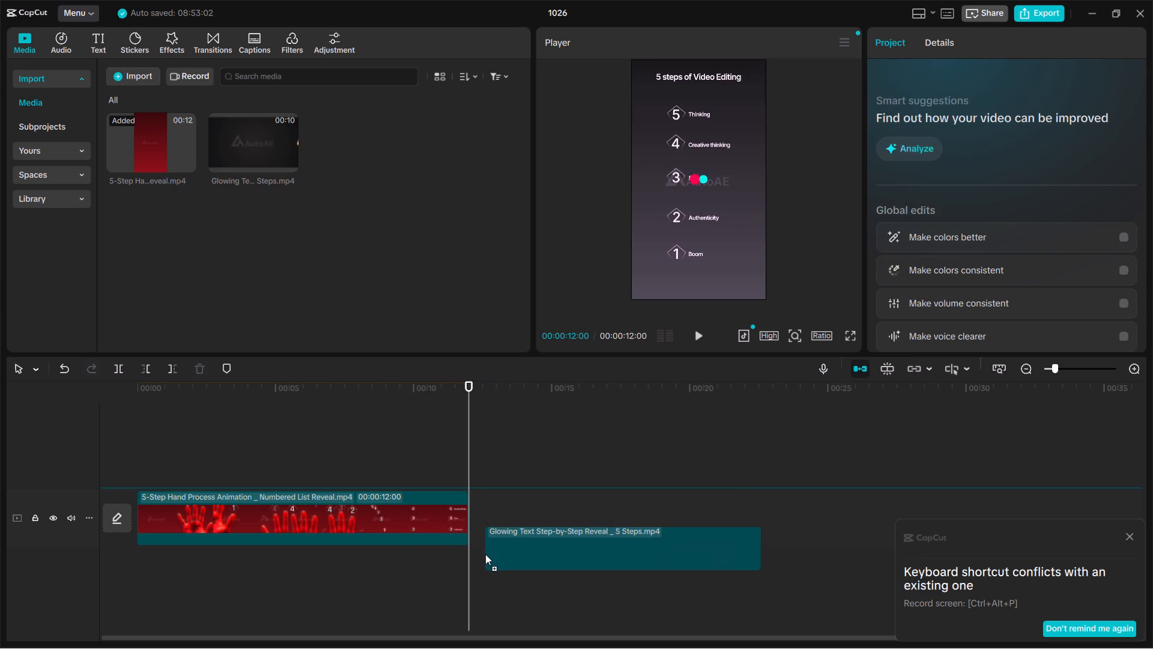
drag(485, 554, 483, 534)
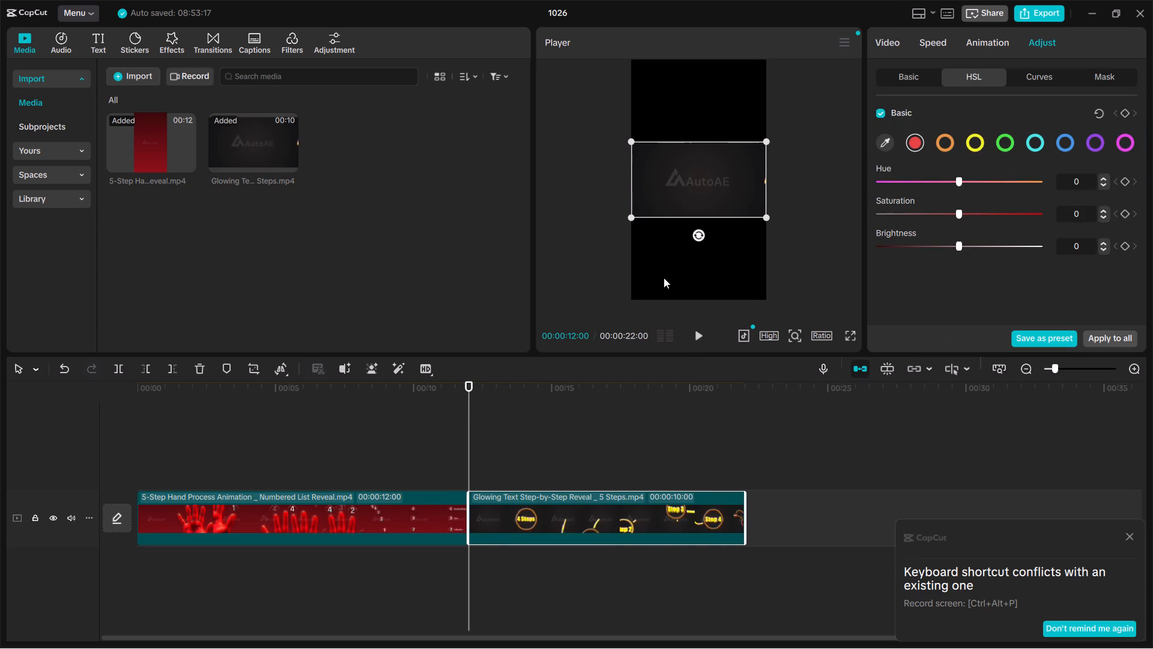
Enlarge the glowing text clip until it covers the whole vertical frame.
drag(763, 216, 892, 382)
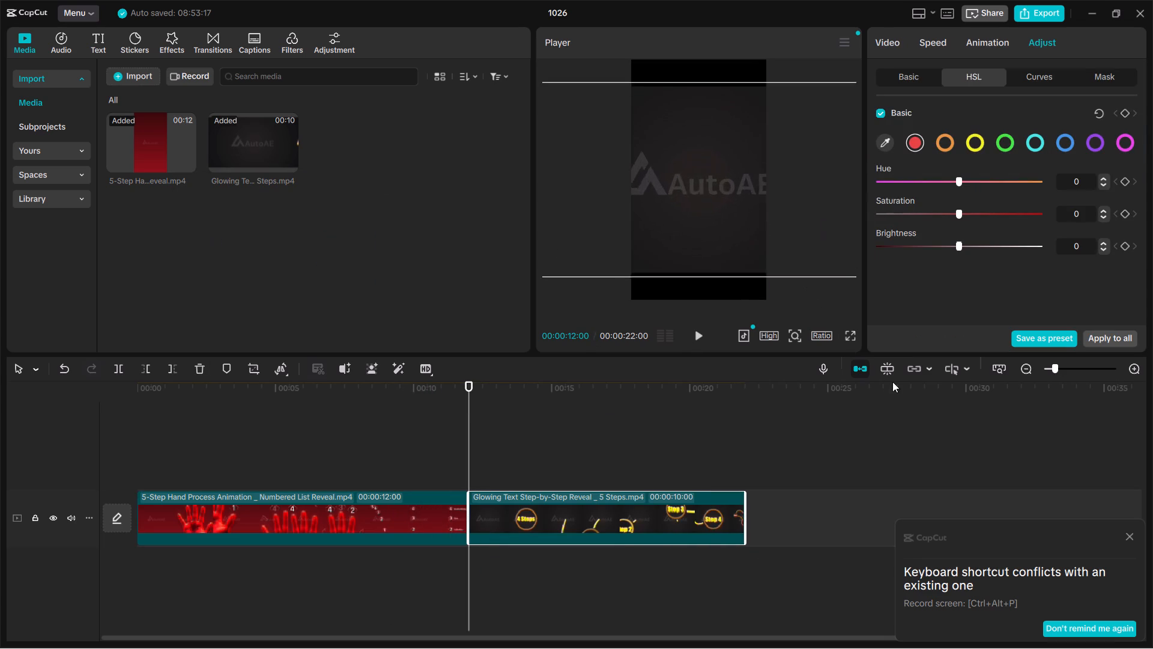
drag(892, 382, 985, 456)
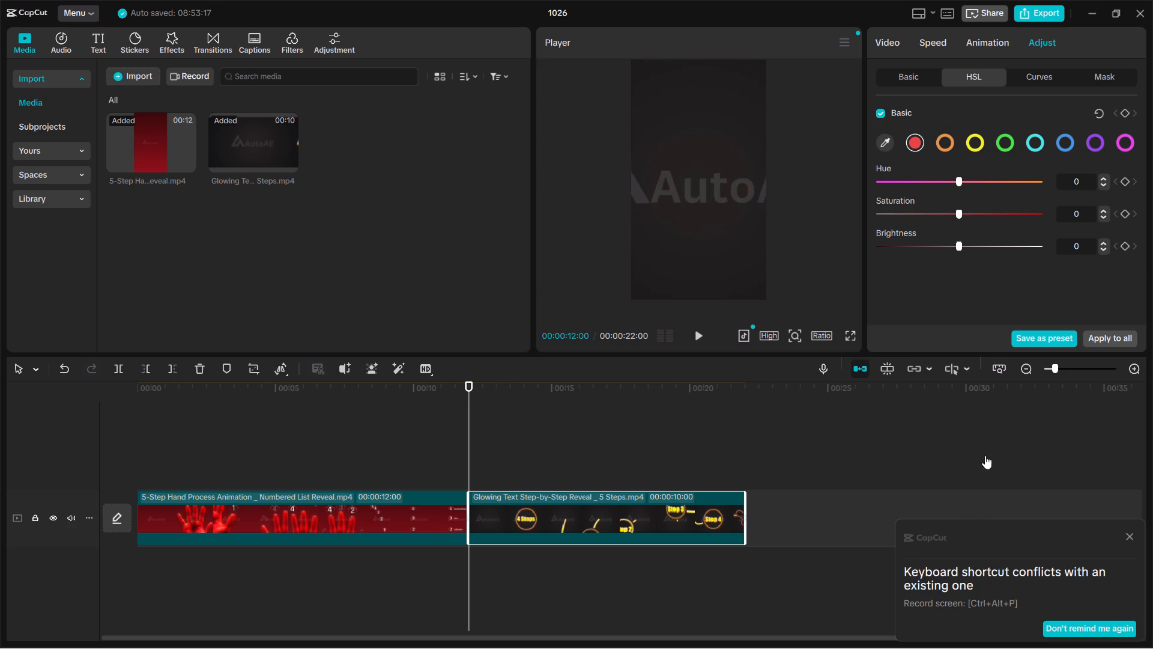
Rescale the glowing text clip on its "4 Steps" frame so its height just fills the vertical canvas.
drag(472, 437, 234, 437)
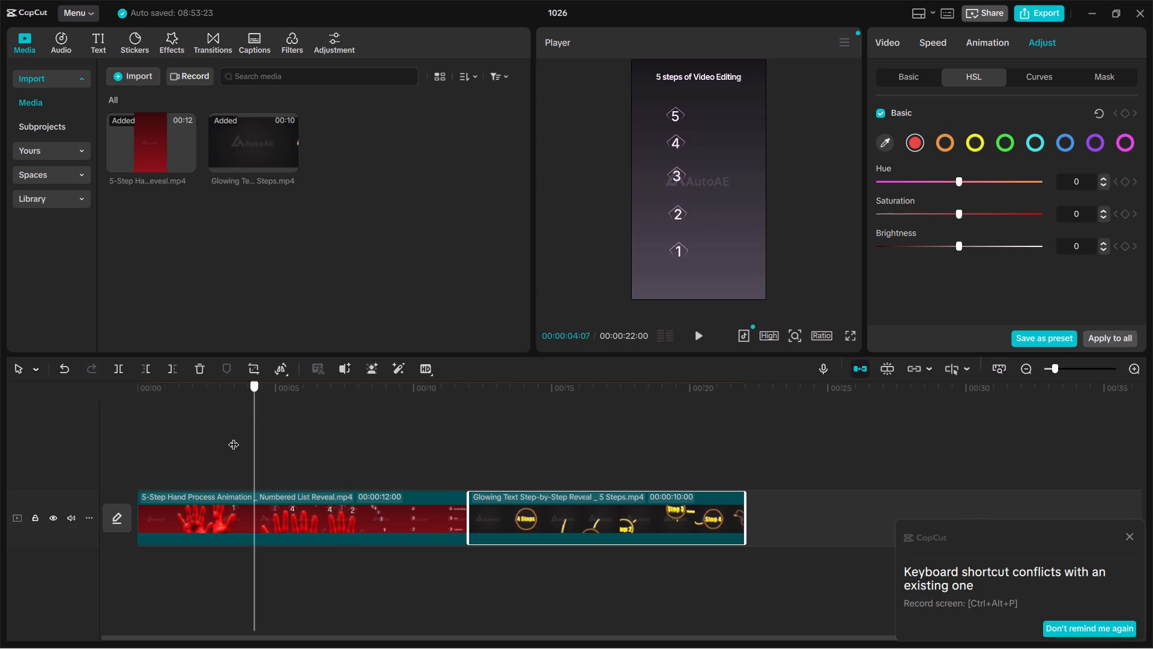
drag(234, 437, 125, 436)
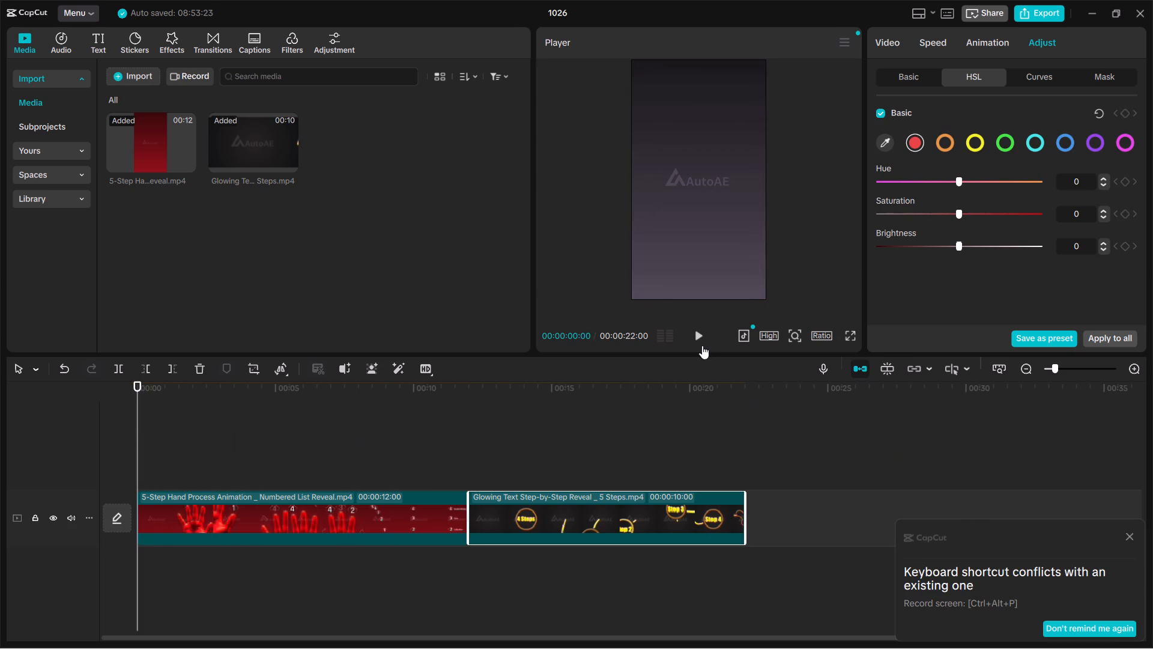
click(394, 431)
drag(395, 430, 529, 433)
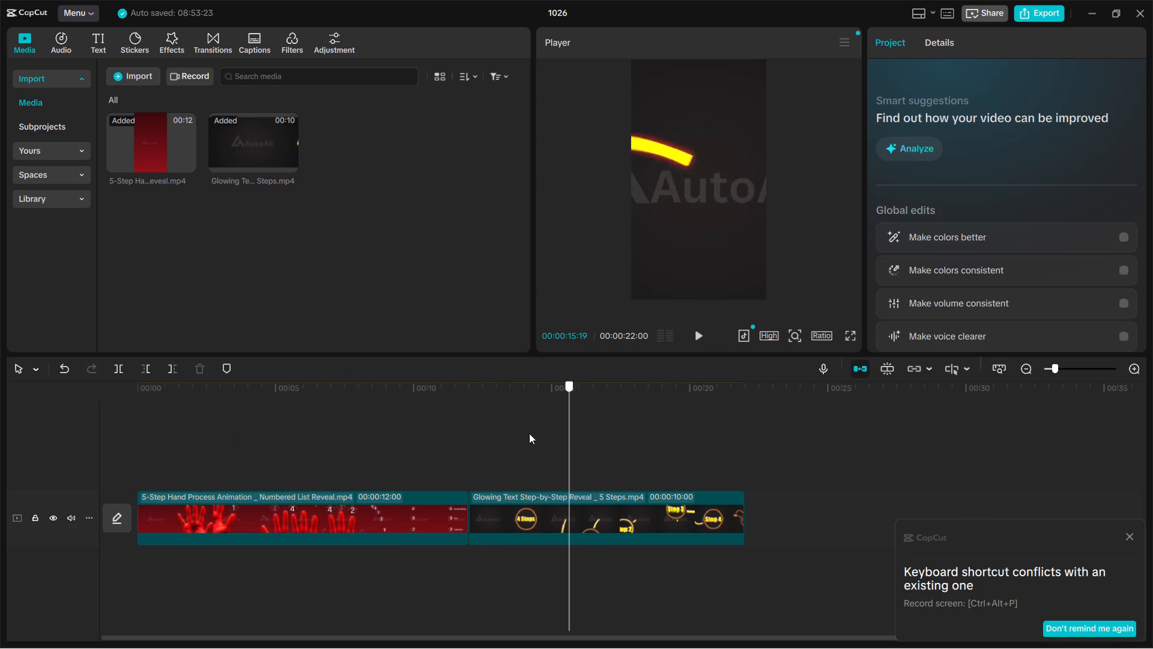
drag(529, 433, 486, 438)
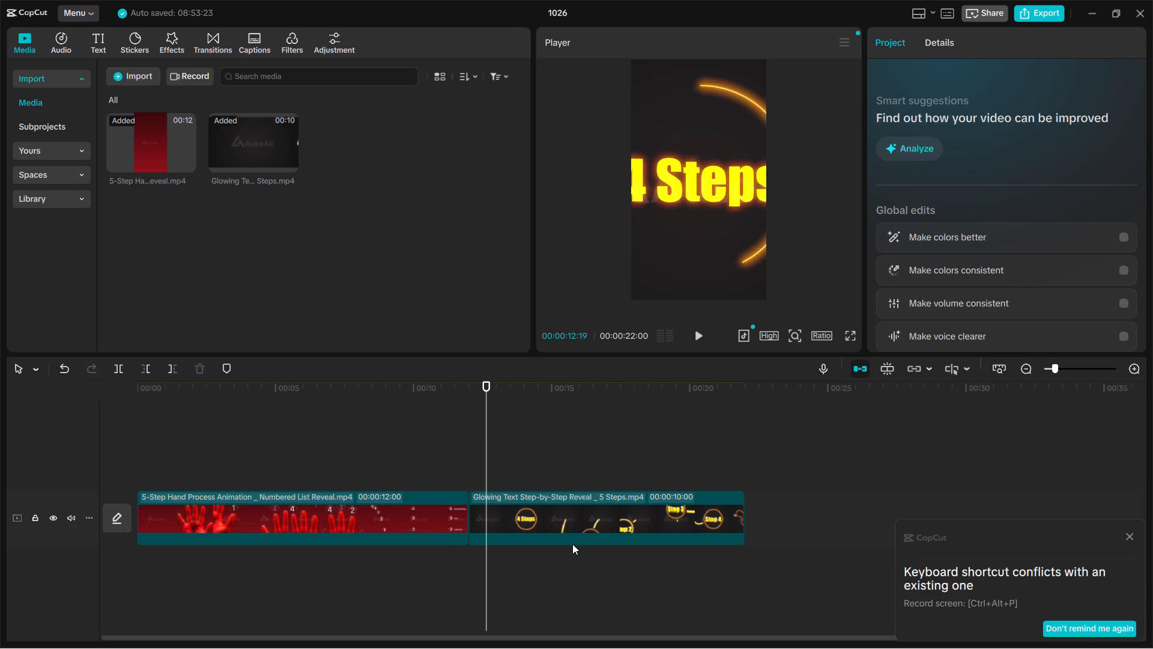
click(568, 499)
ctrl+scroll(682, 176, down, 5)
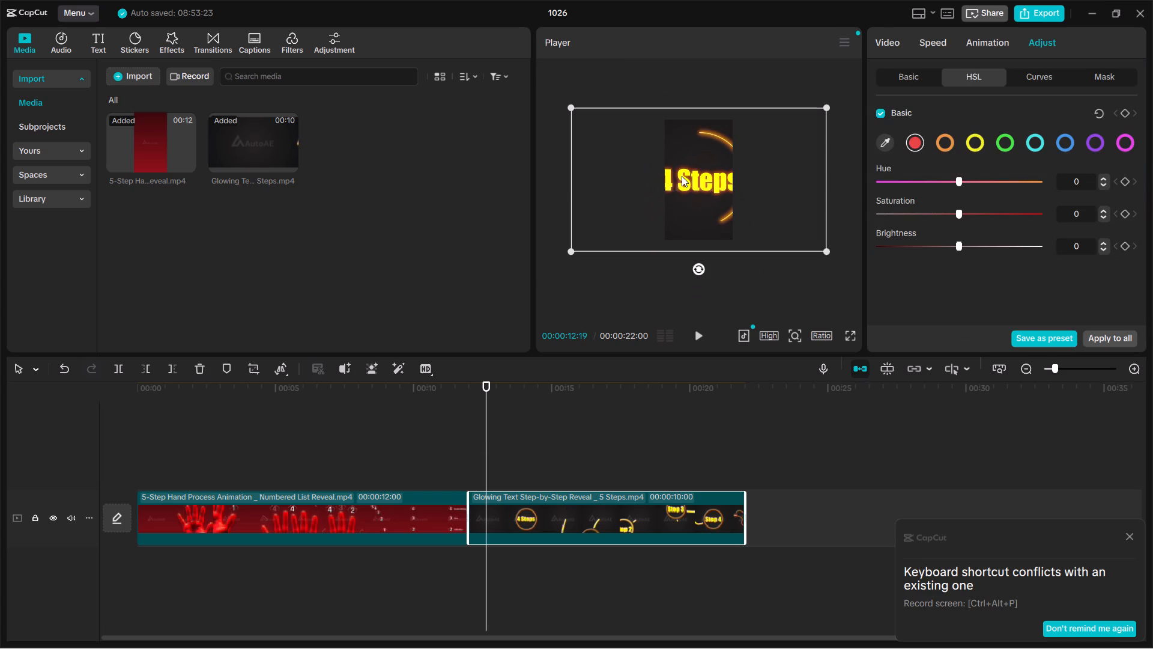
ctrl+scroll(682, 176, up, 1)
ctrl+scroll(682, 176, down, 7)
drag(825, 250, 835, 251)
drag(835, 251, 687, 192)
scroll(698, 229, up, 5)
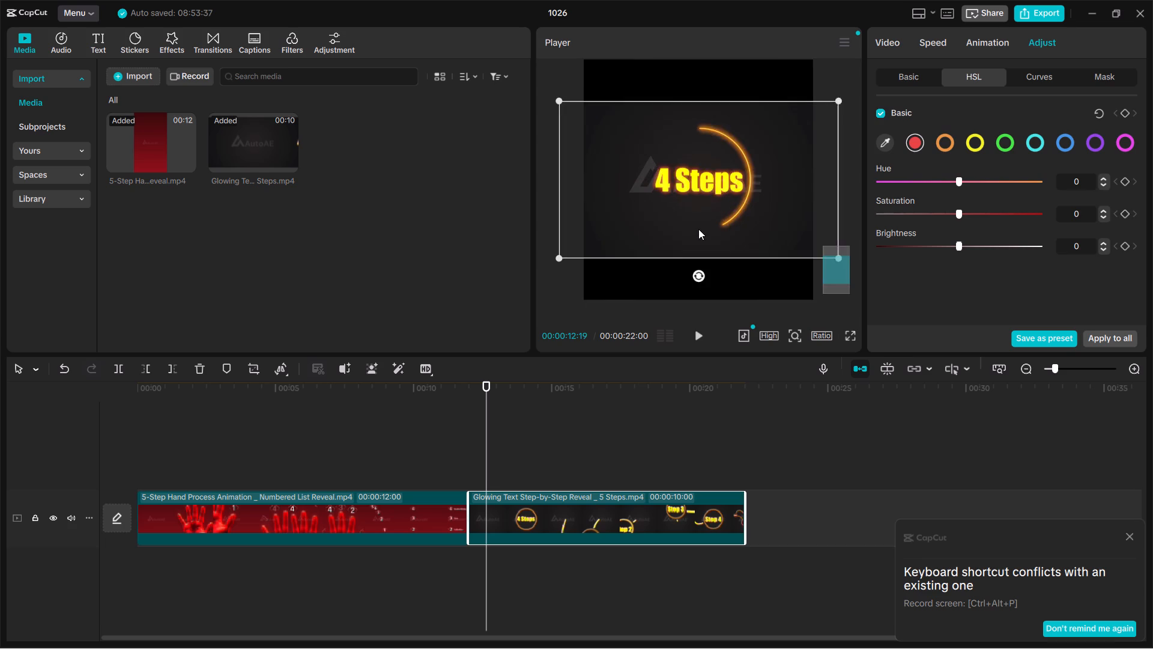
ctrl+scroll(698, 229, down, 5)
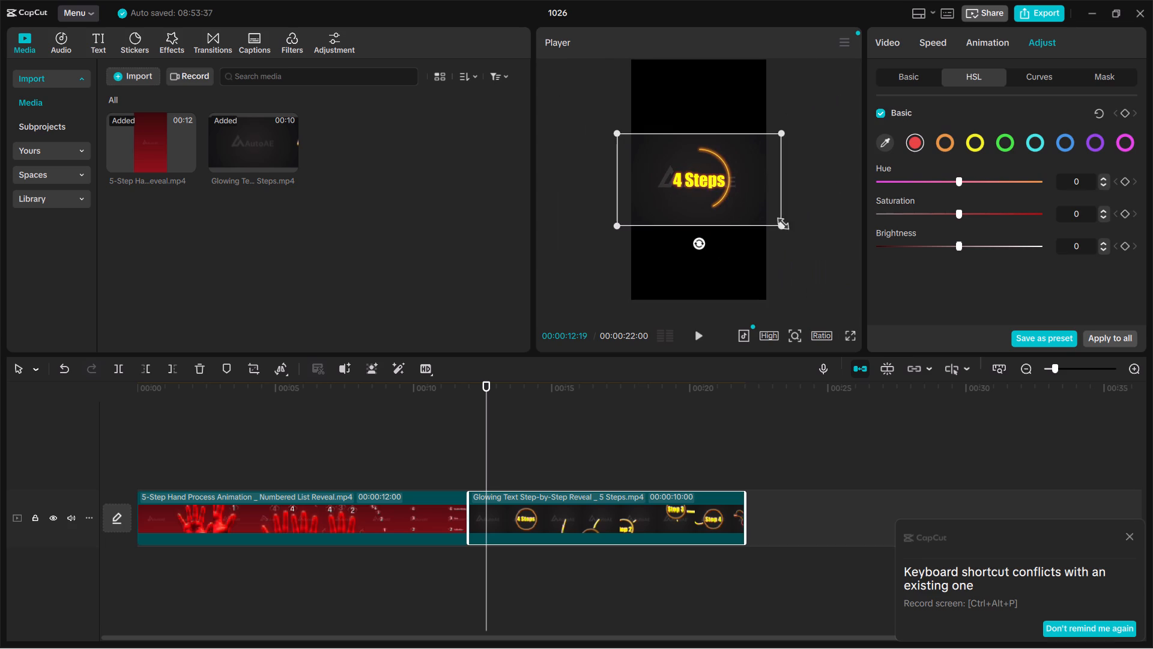
drag(778, 221, 906, 413)
click(733, 281)
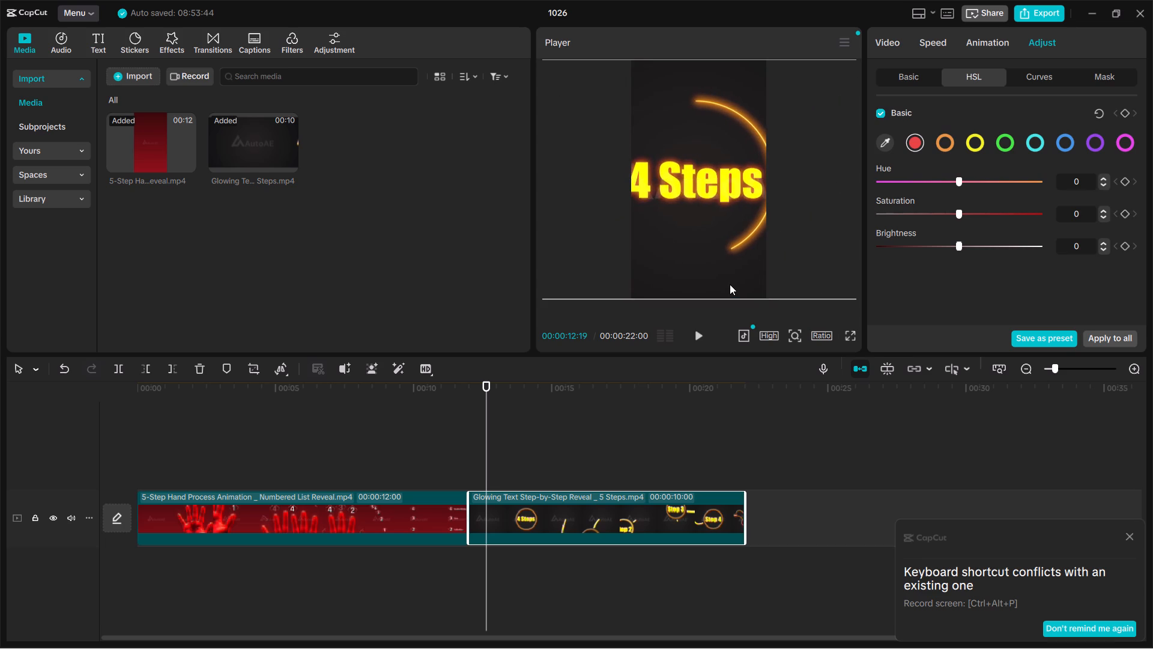
Review the combined sequence, checking the framing of the hand clip and the glowing text clip.
ctrl+scroll(730, 284, down, 2)
ctrl+scroll(730, 284, up, 2)
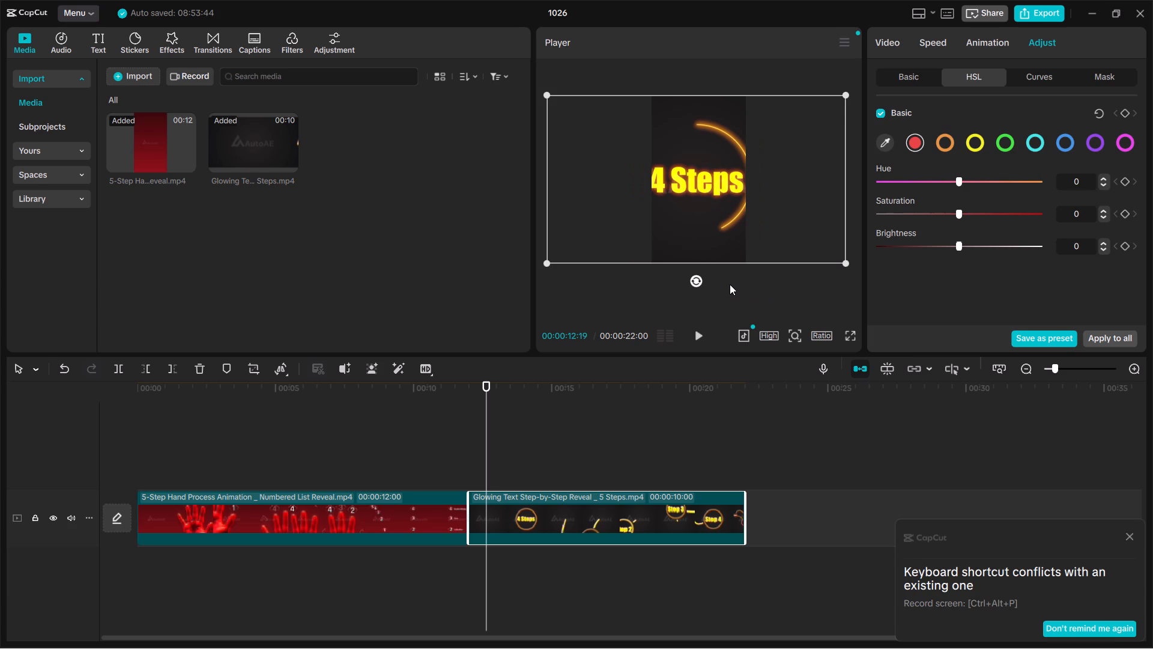
ctrl+scroll(730, 284, up, 2)
click(770, 482)
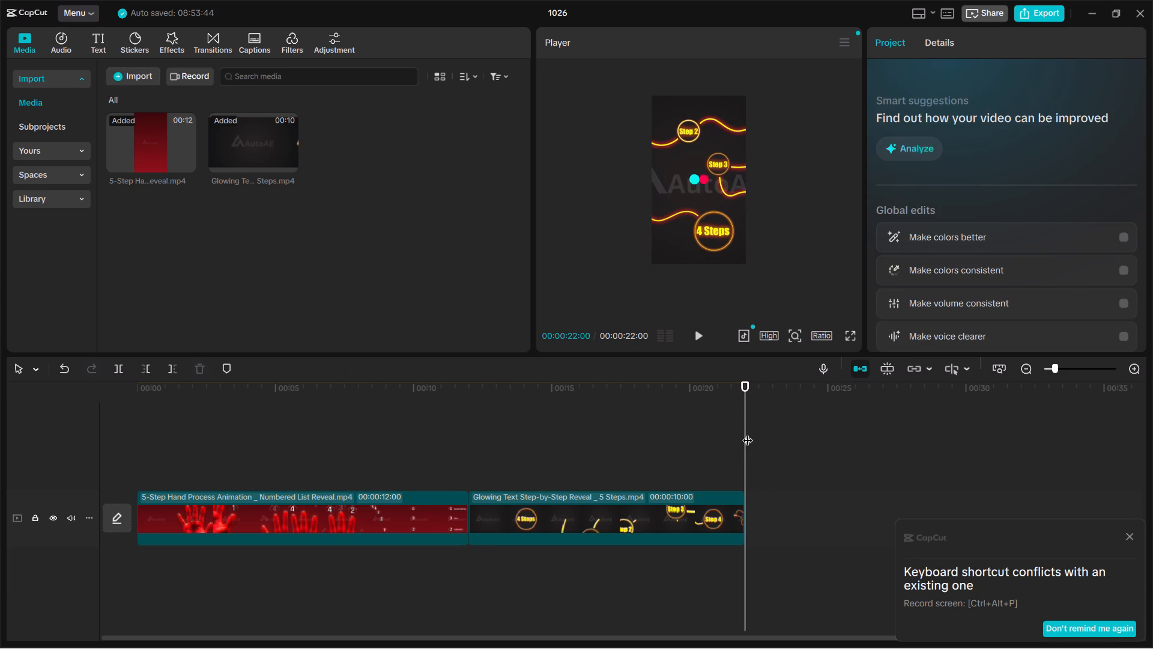
right_drag(746, 433, 732, 433)
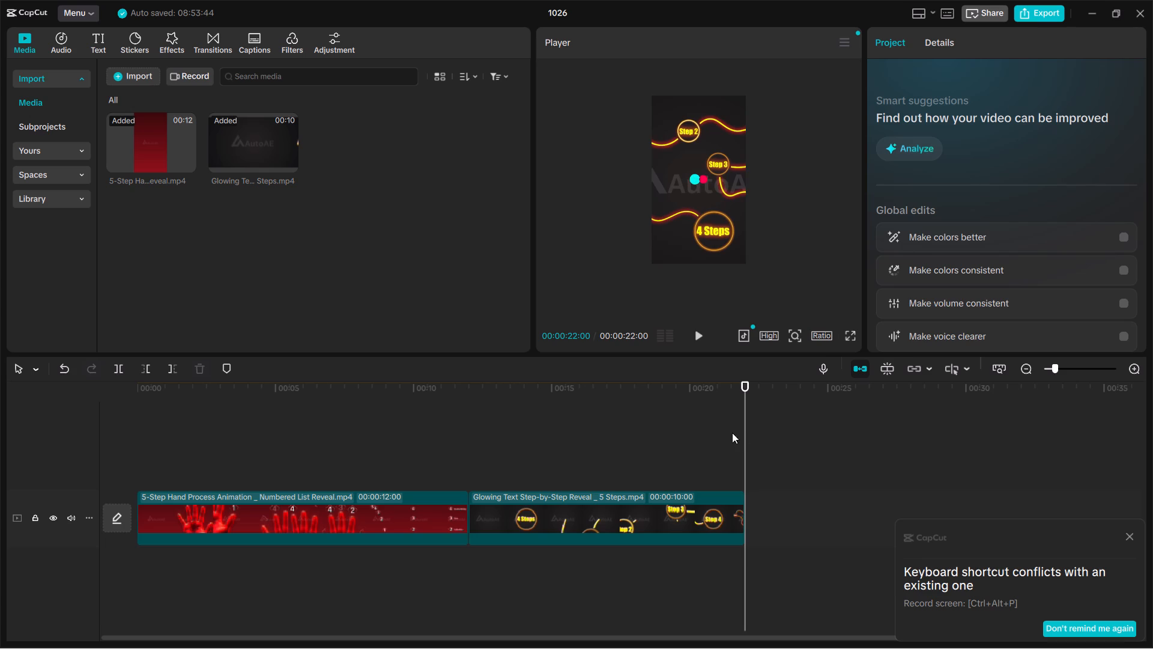
right_drag(732, 433, 329, 548)
click(745, 429)
drag(745, 429, 156, 454)
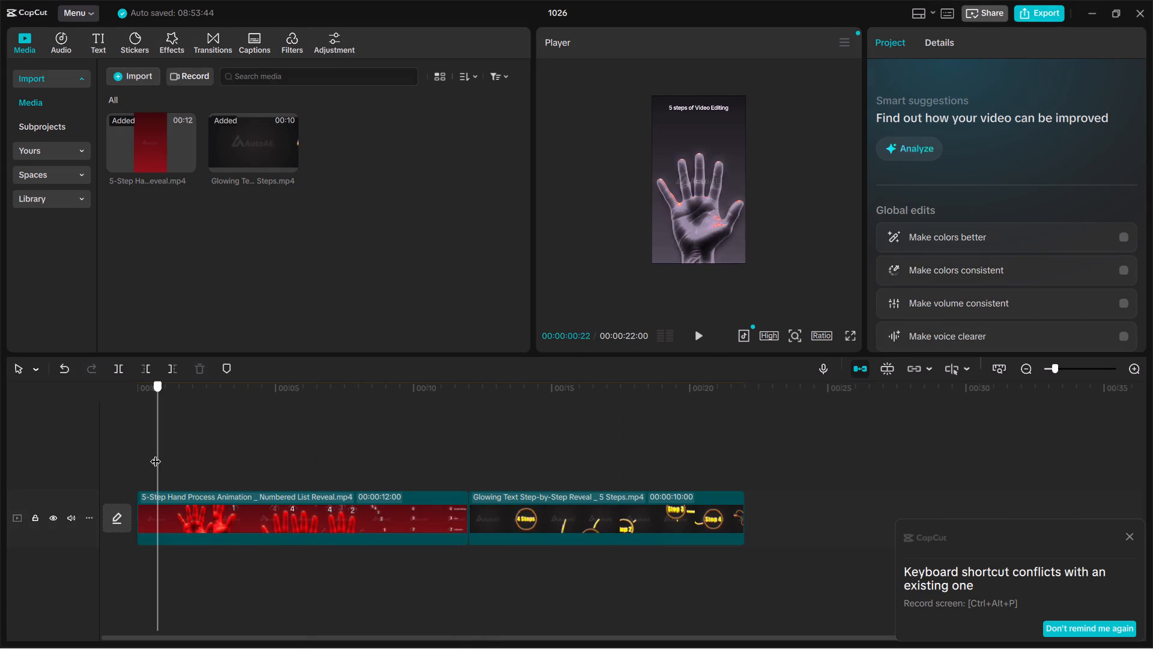
drag(156, 454, 680, 413)
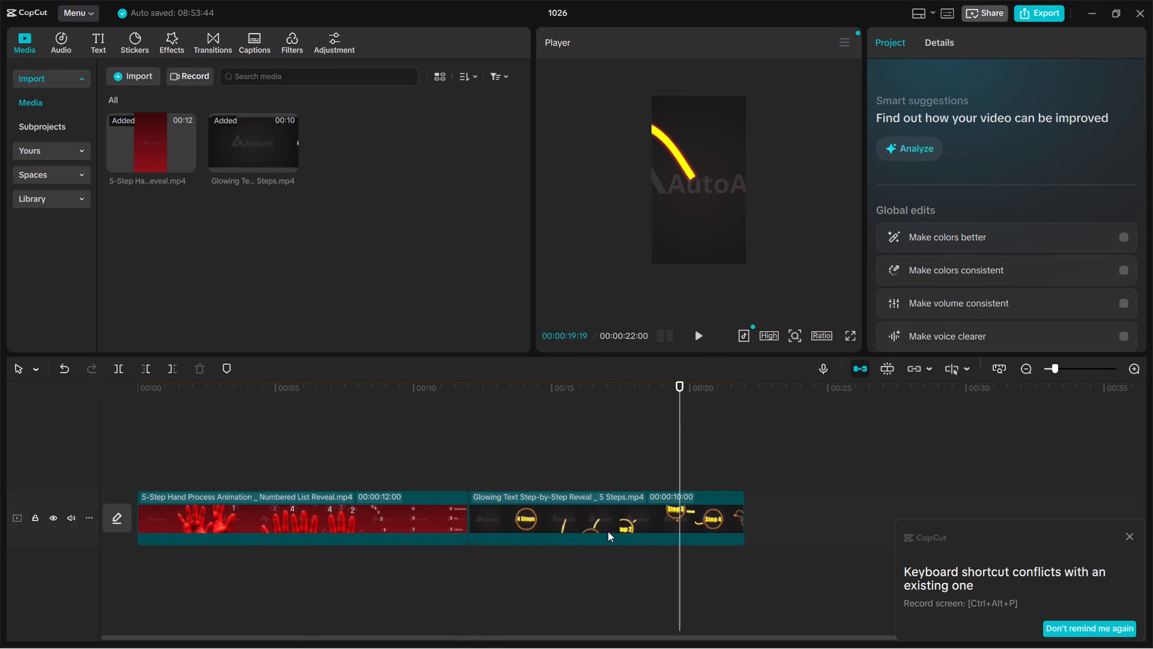
Set the red Hue of the glowing text clip to -100 in its HSL colour adjustment.
click(610, 492)
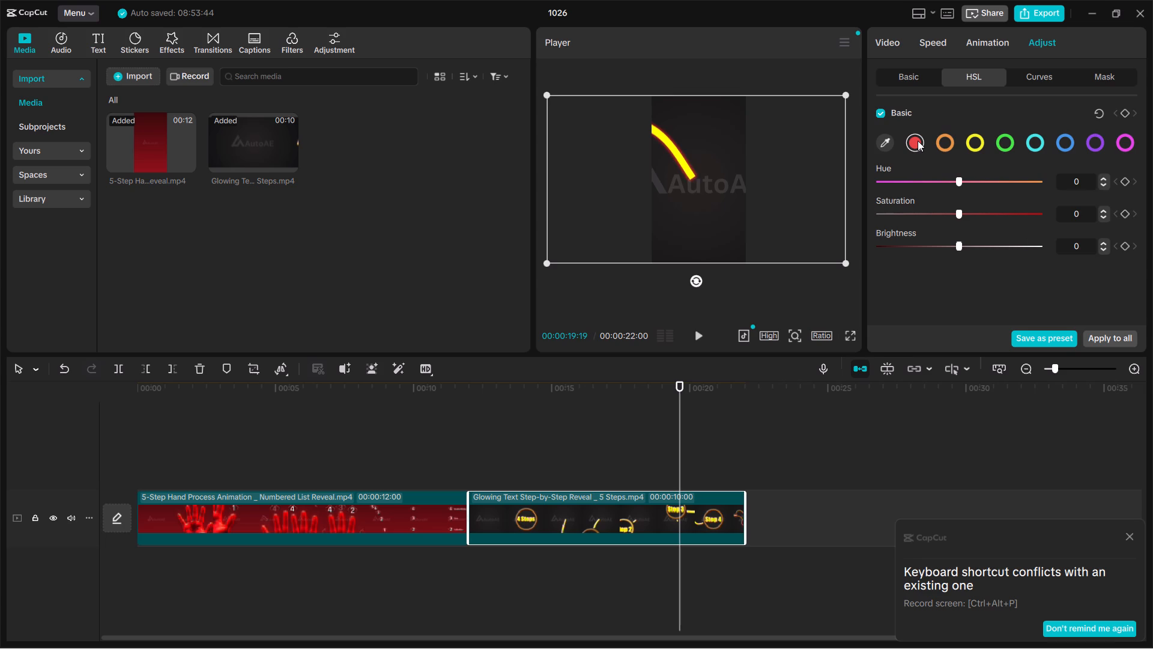
click(927, 38)
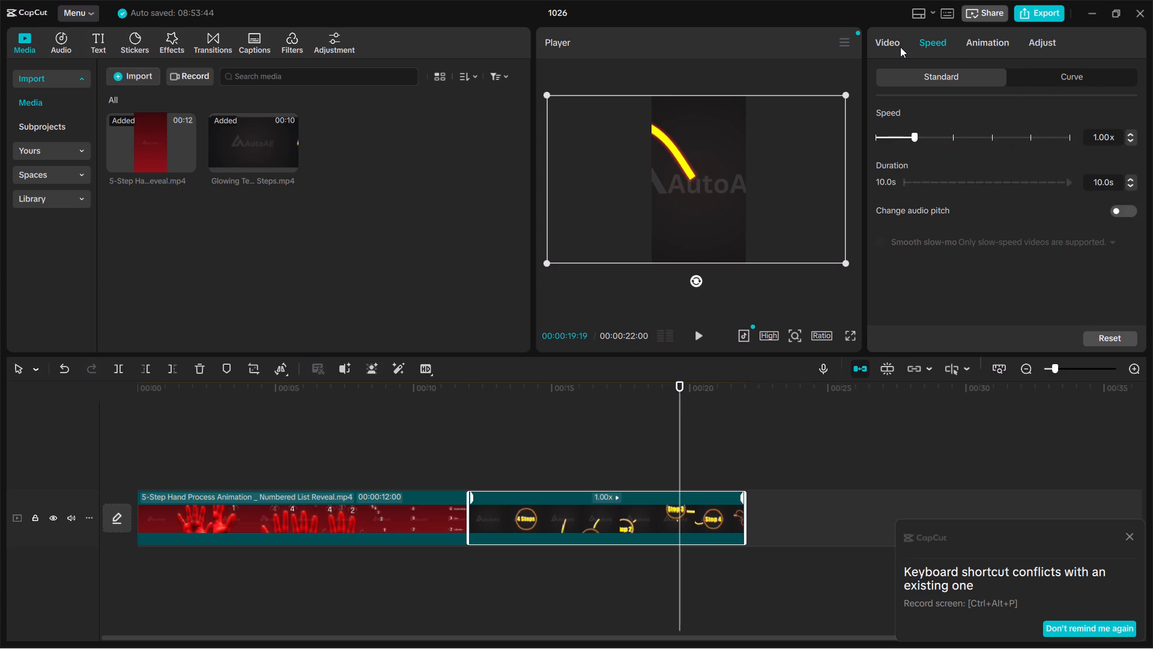
click(898, 46)
click(1036, 45)
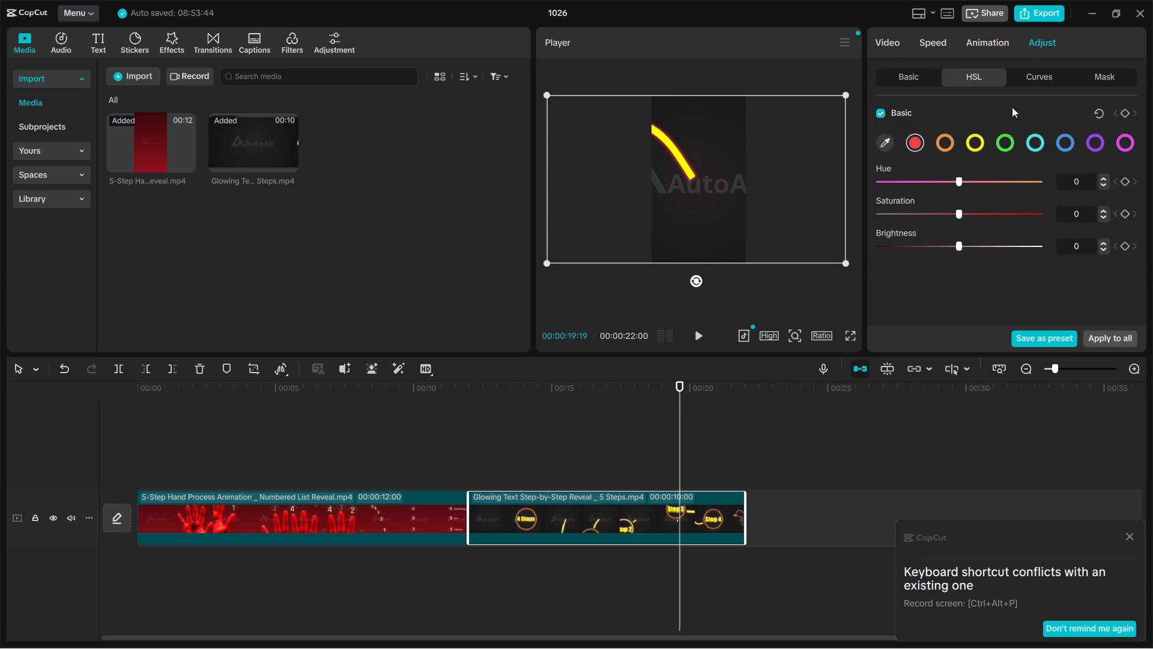
drag(955, 176, 1019, 196)
drag(1024, 184, 791, 212)
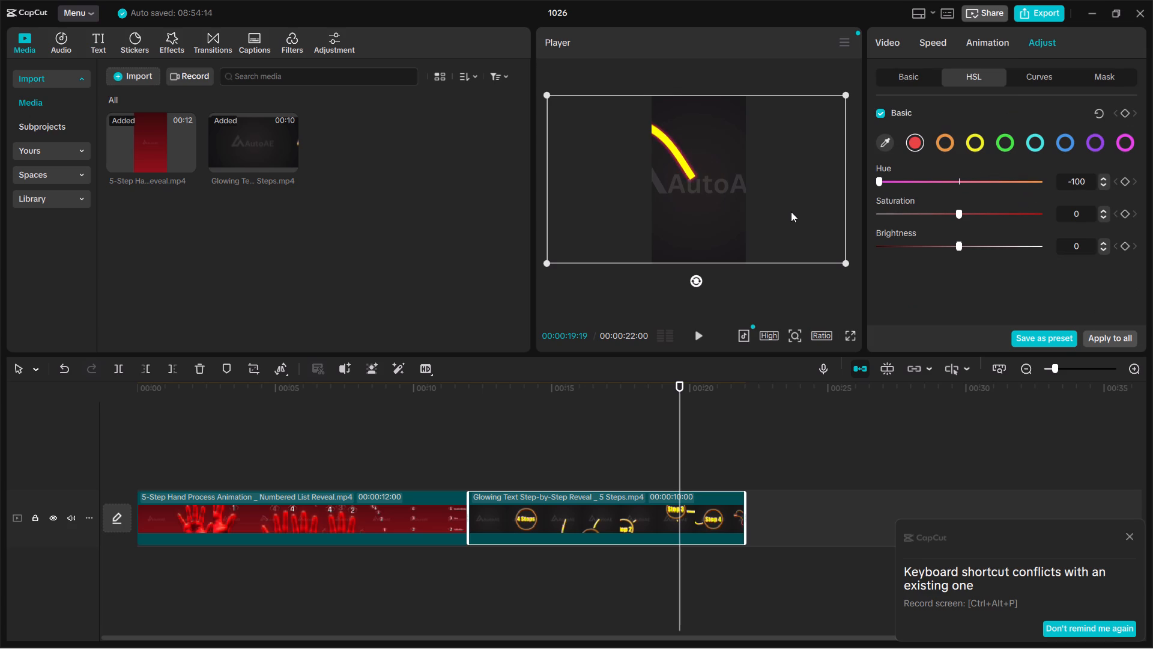
drag(901, 183, 784, 189)
On the "Step 1" frame, set the glowing text clip's blue HSL values to Hue 45, Saturation 53 and Brightness 100.
drag(680, 403, 566, 409)
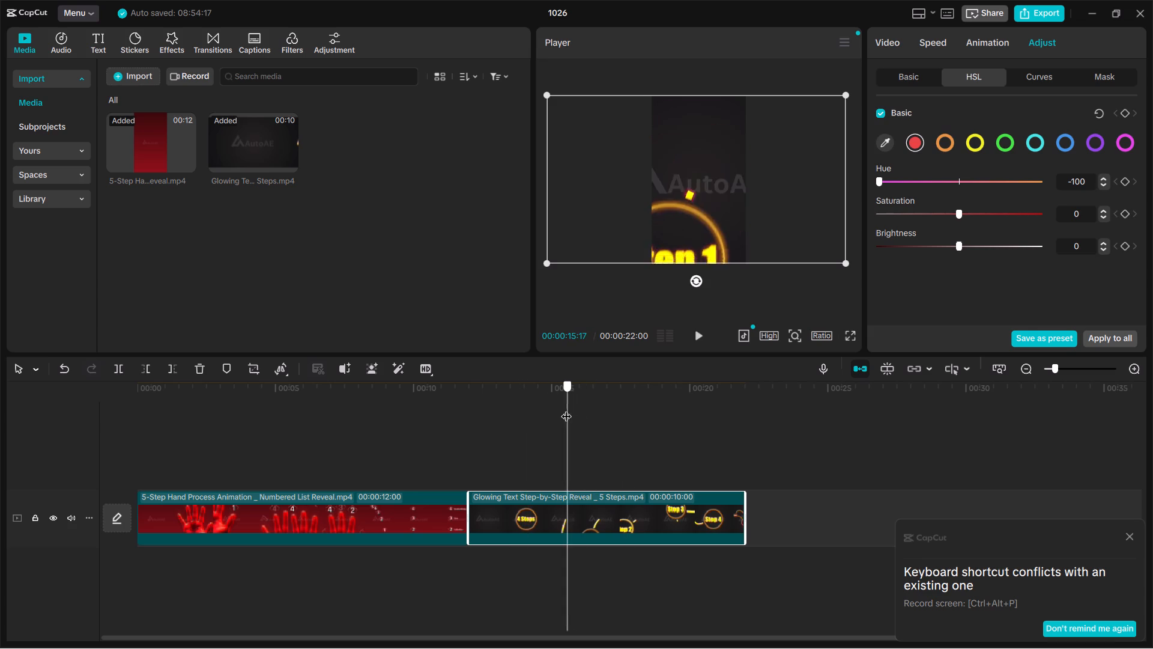
drag(566, 409, 570, 409)
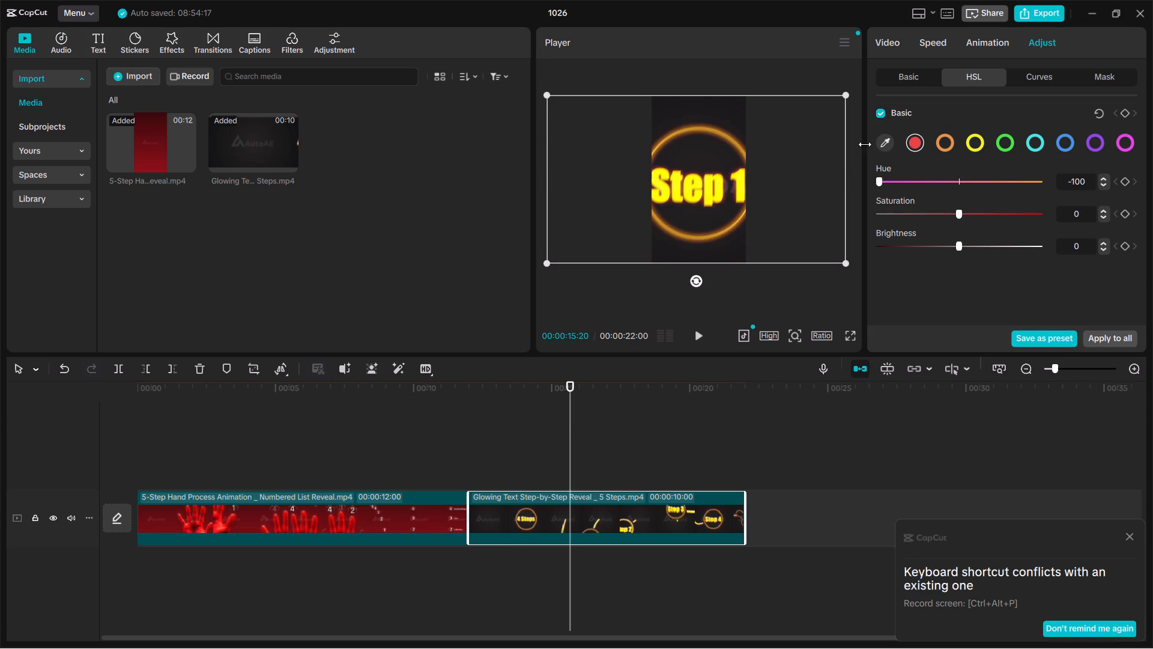
click(1067, 138)
drag(956, 180, 929, 190)
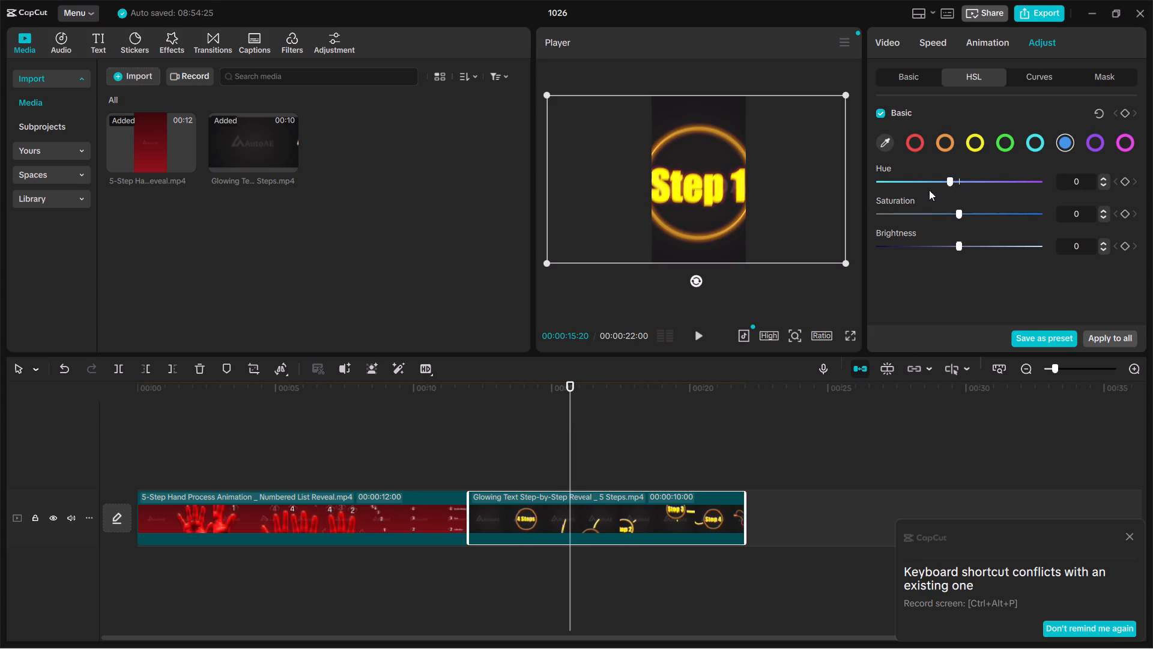
drag(929, 190, 894, 193)
drag(895, 181, 992, 187)
drag(992, 187, 993, 187)
drag(983, 216, 999, 247)
drag(985, 240, 1047, 258)
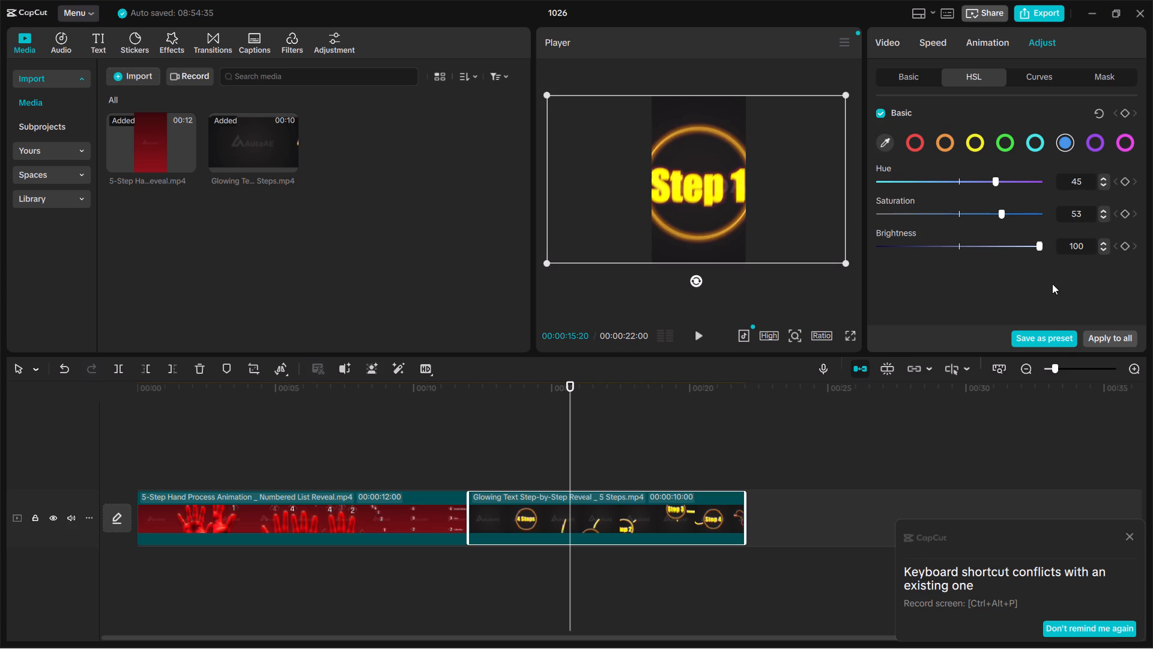
Apply the glowing text clip's colour adjustments to all clips and check the frames across both clips.
click(1122, 338)
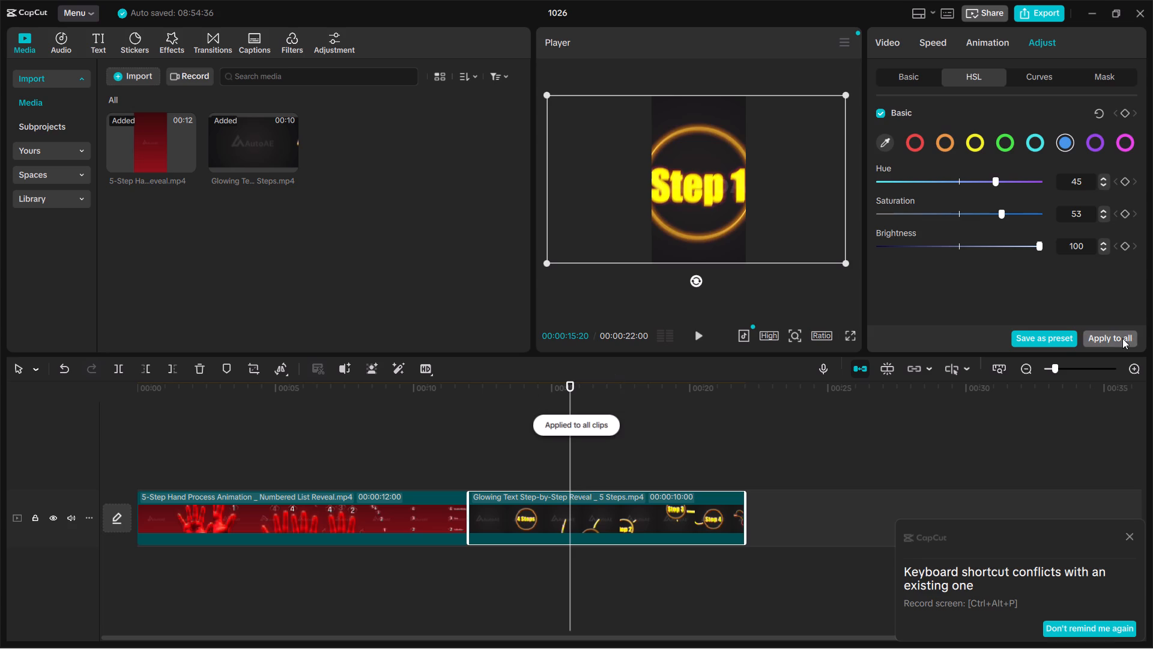
drag(572, 403, 408, 407)
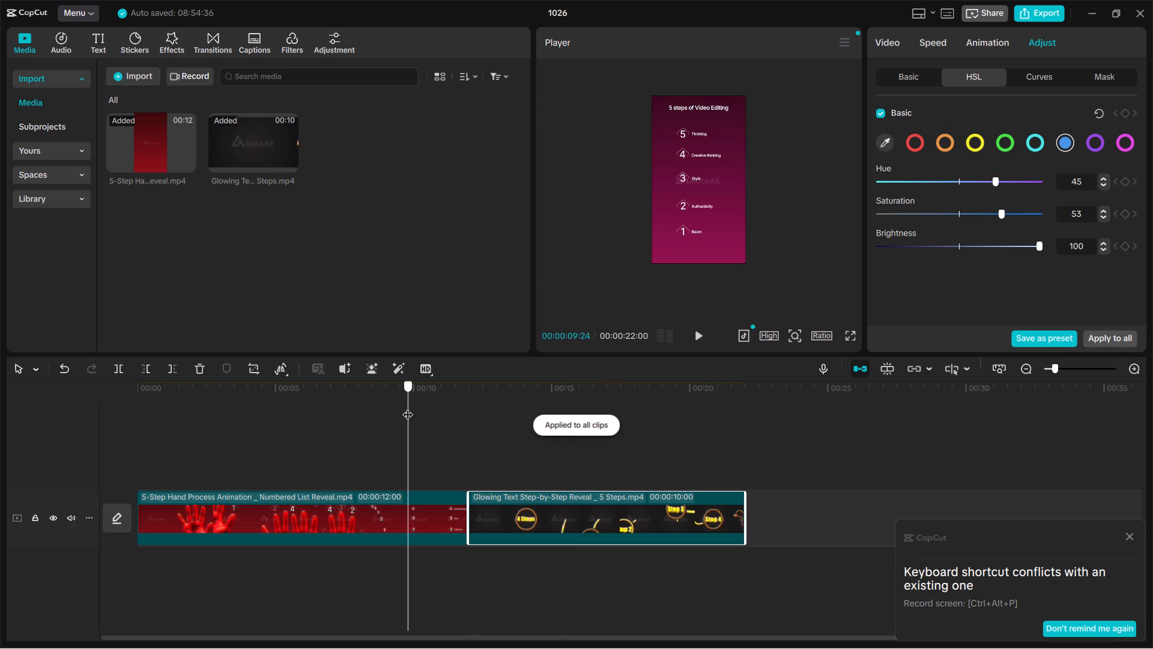
drag(408, 407, 611, 415)
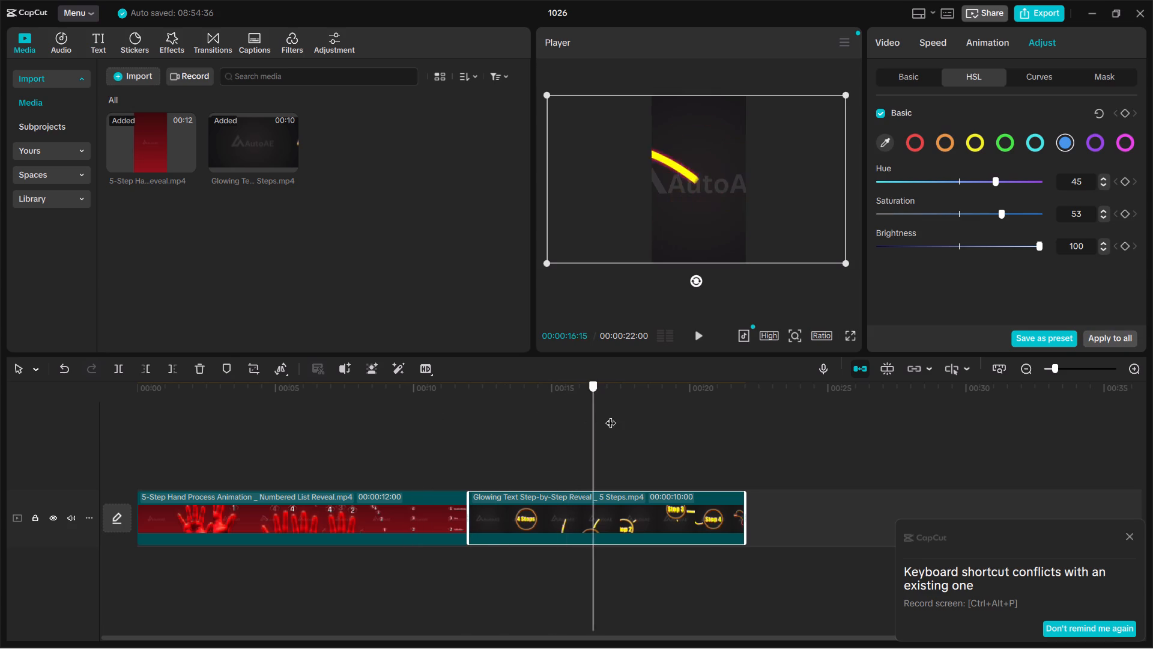
drag(611, 415, 710, 415)
Brighten the glowing text clip strongly by bending its Luma curve steeply upward in the shadows.
click(1020, 75)
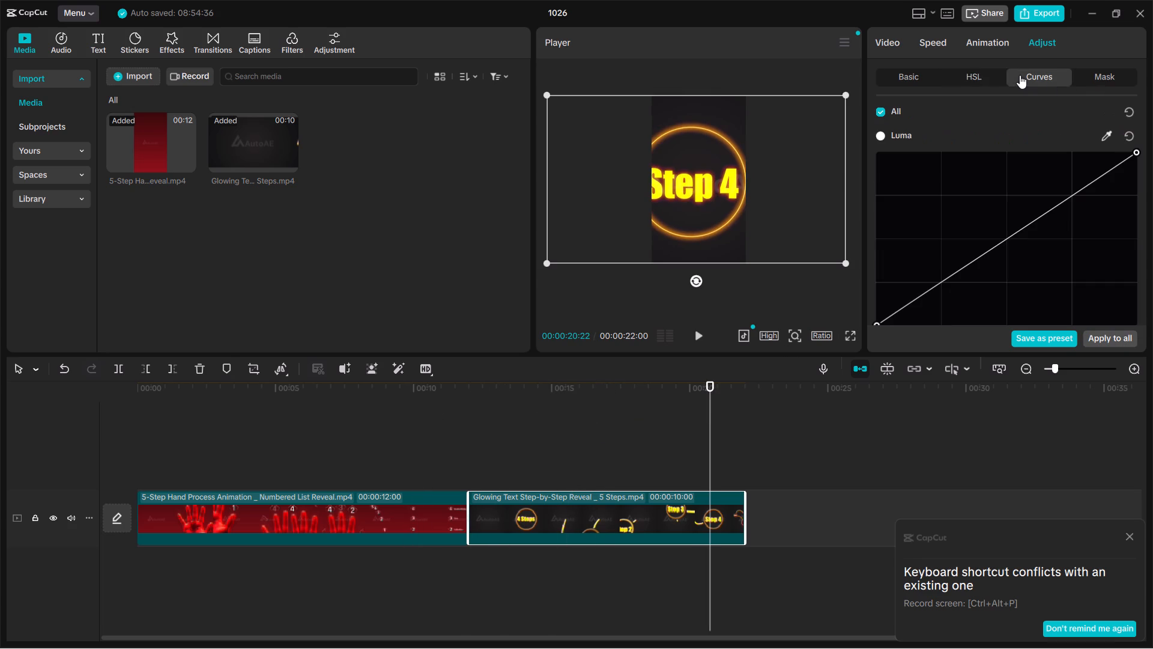
drag(1000, 242, 903, 175)
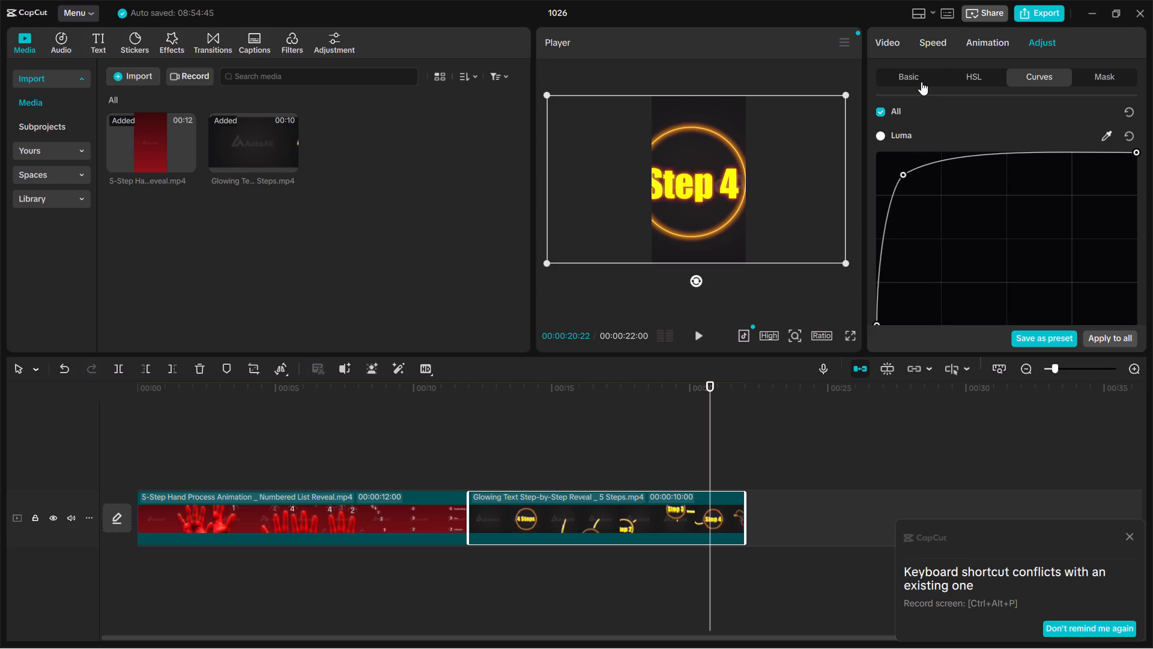
click(919, 82)
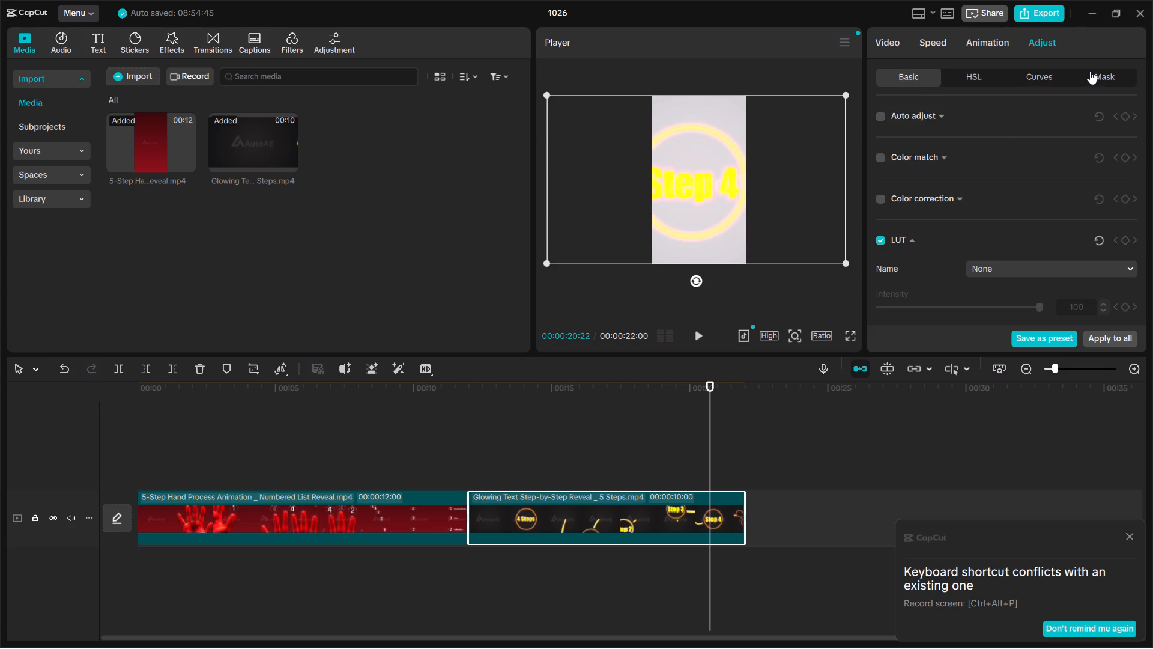
click(1090, 76)
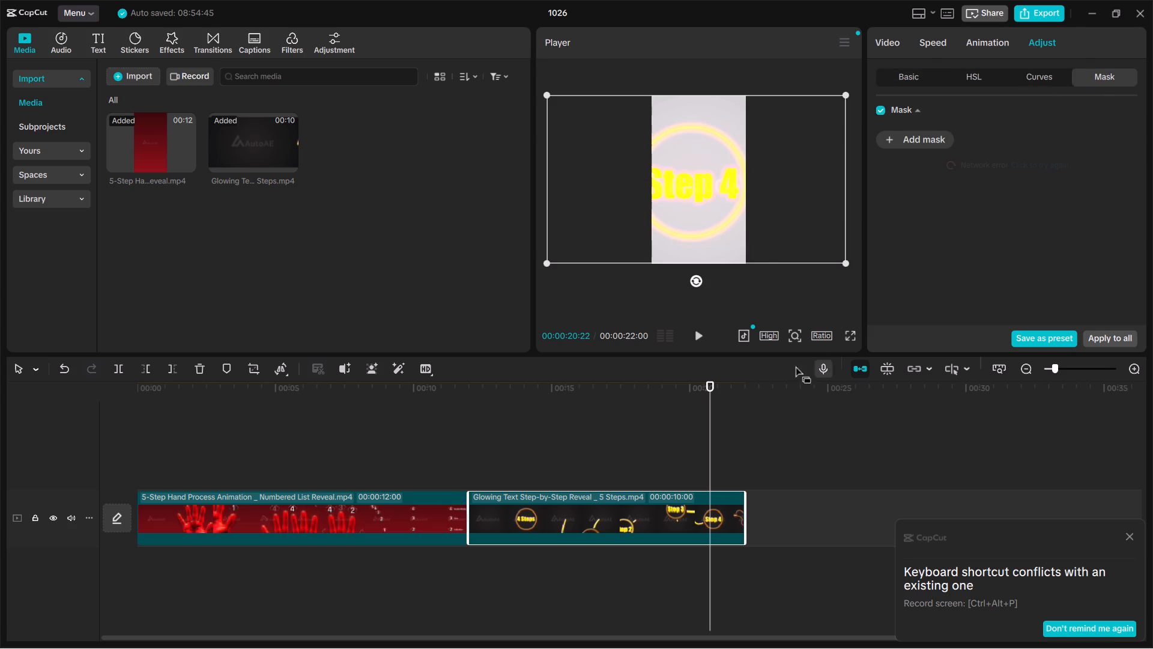
Play back the glowing text clip from the end of the hand clip to examine its brightened look.
drag(715, 421, 567, 421)
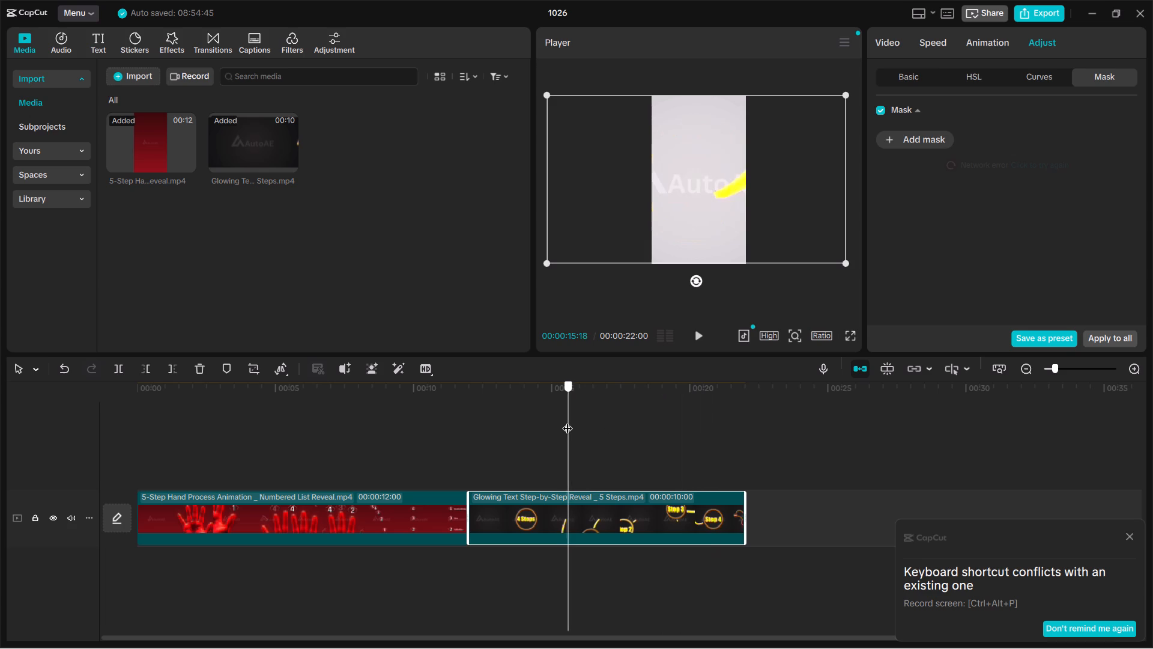
drag(567, 421, 464, 422)
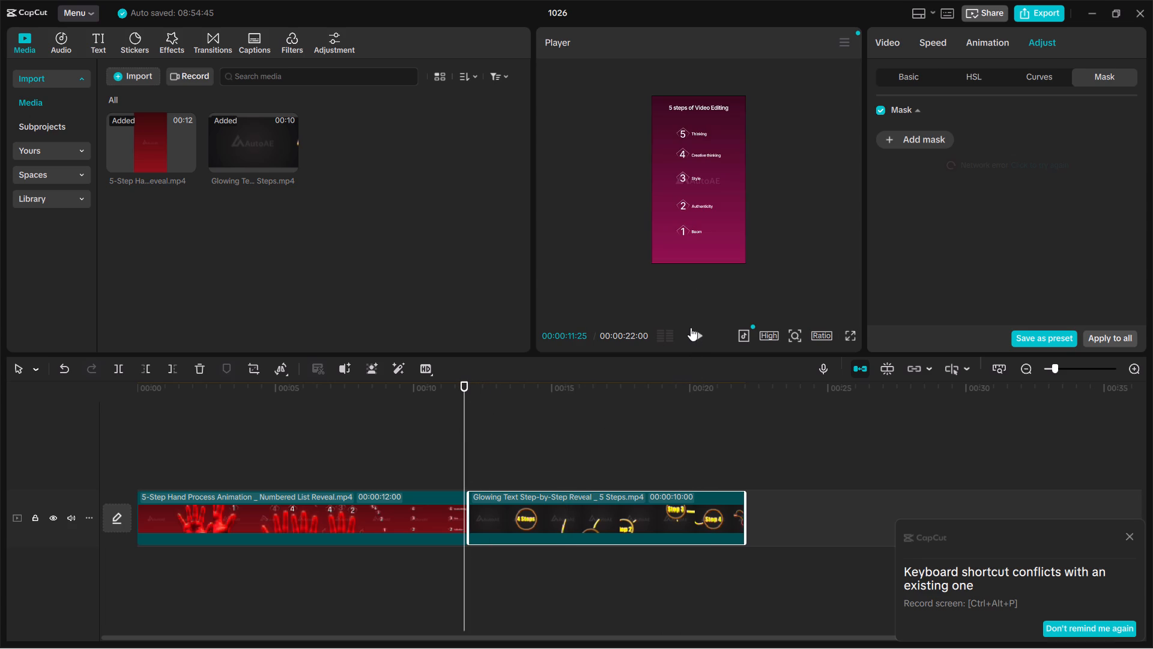
click(696, 334)
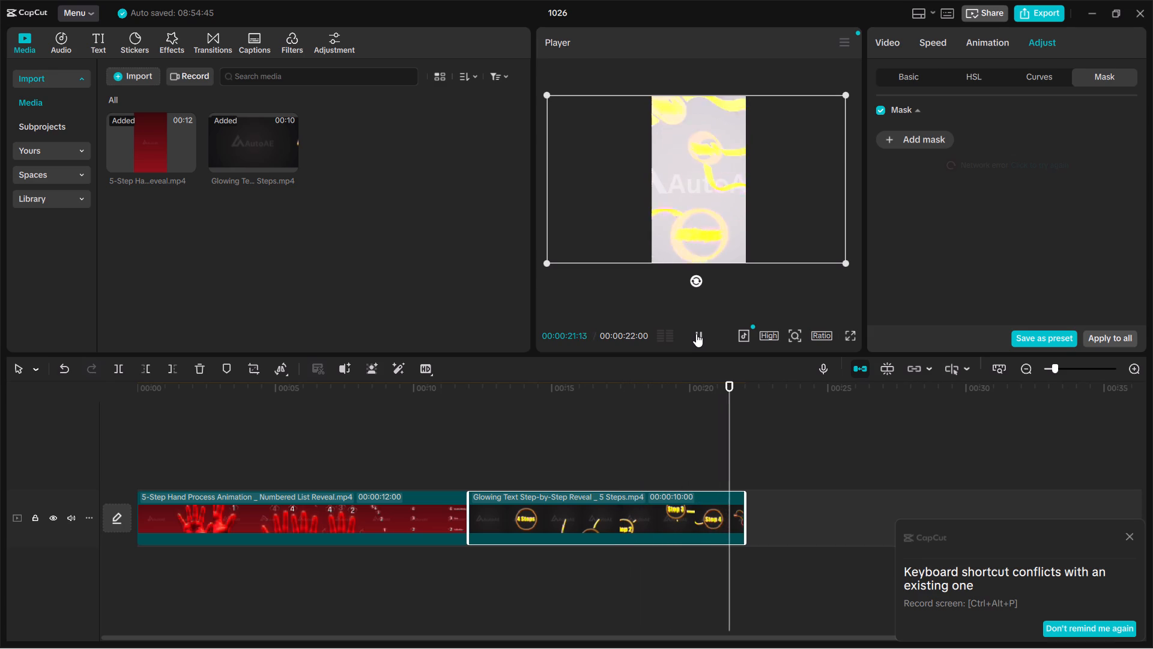
right_click(696, 334)
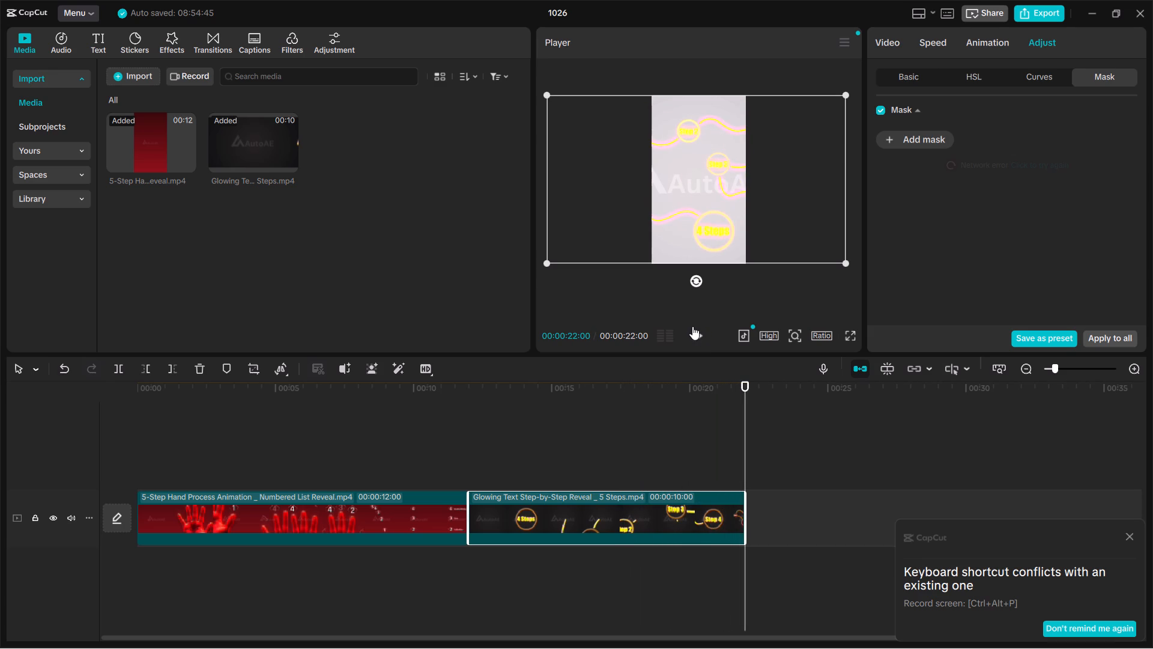
Import the Crowd Silhouette Spotlight Reveal _ Two-Line Headline Intro video from the Downloads folder into the project media.
click(124, 72)
scroll(348, 190, down, 1)
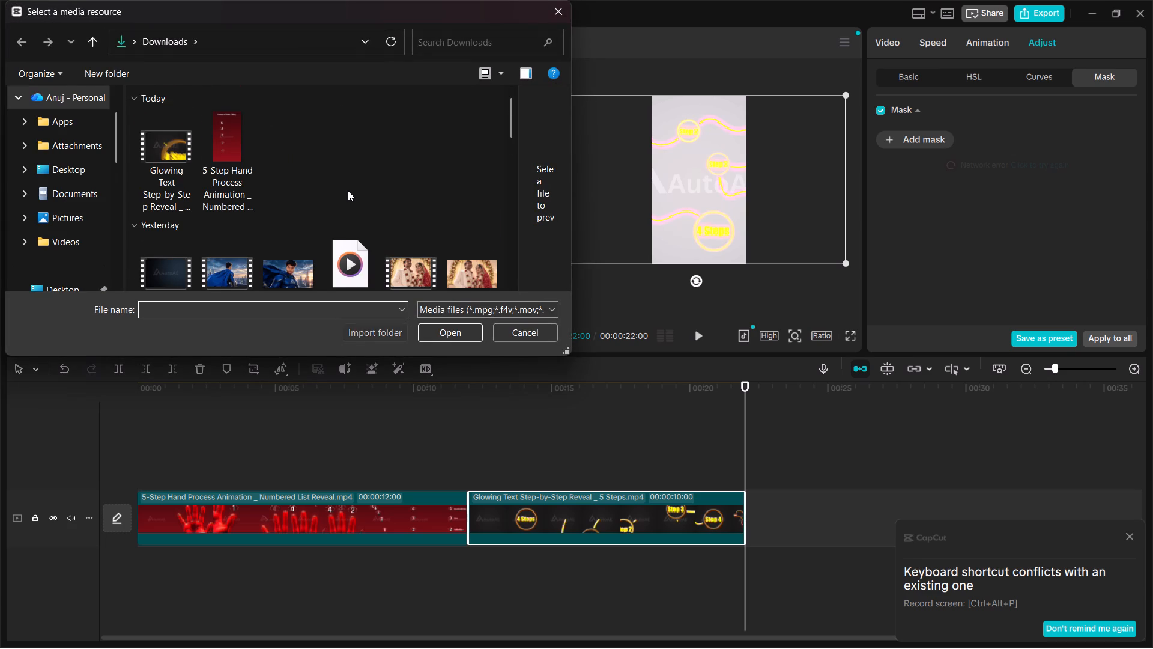
scroll(348, 190, down, 3)
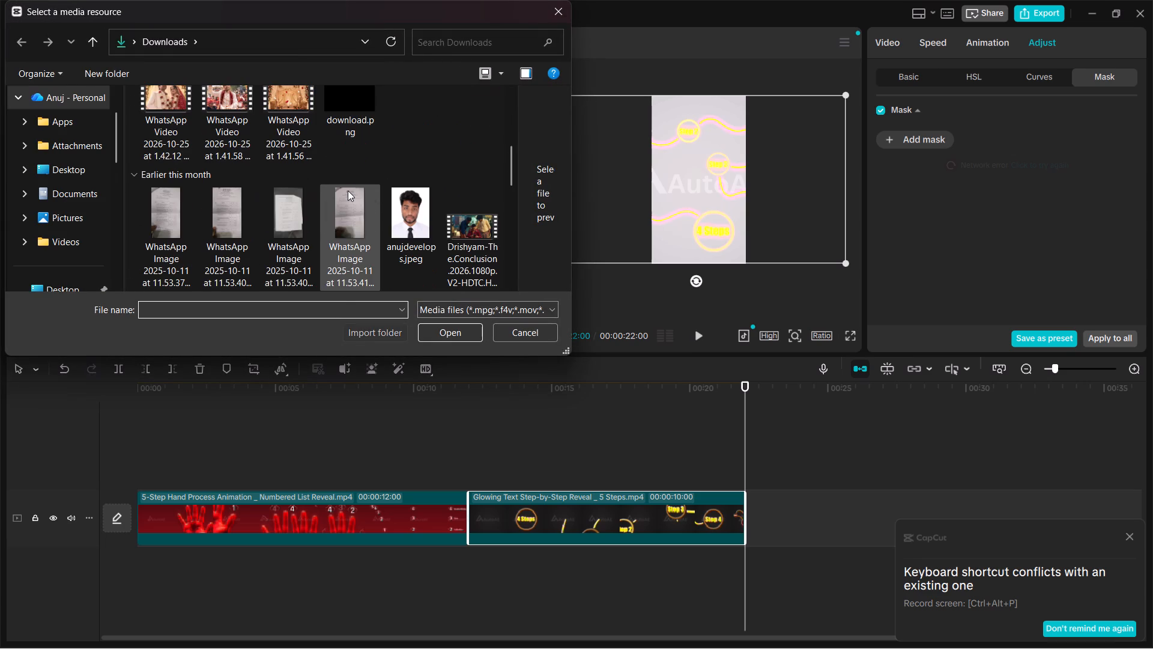
scroll(348, 190, down, 2)
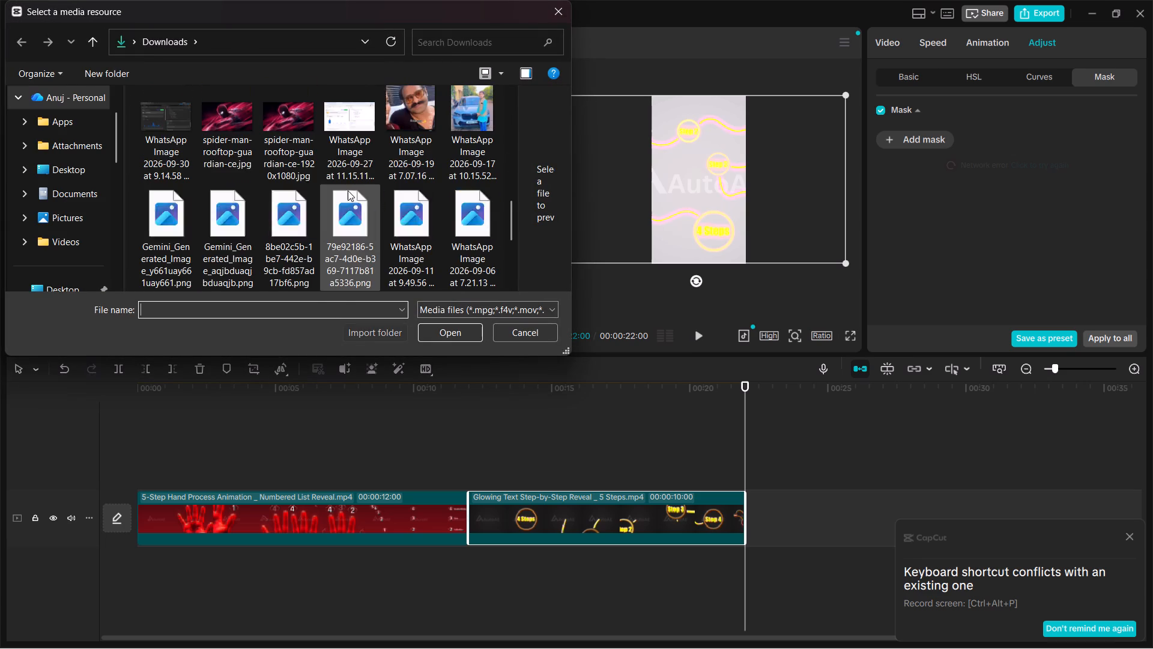
scroll(348, 190, down, 2)
scroll(348, 190, up, 6)
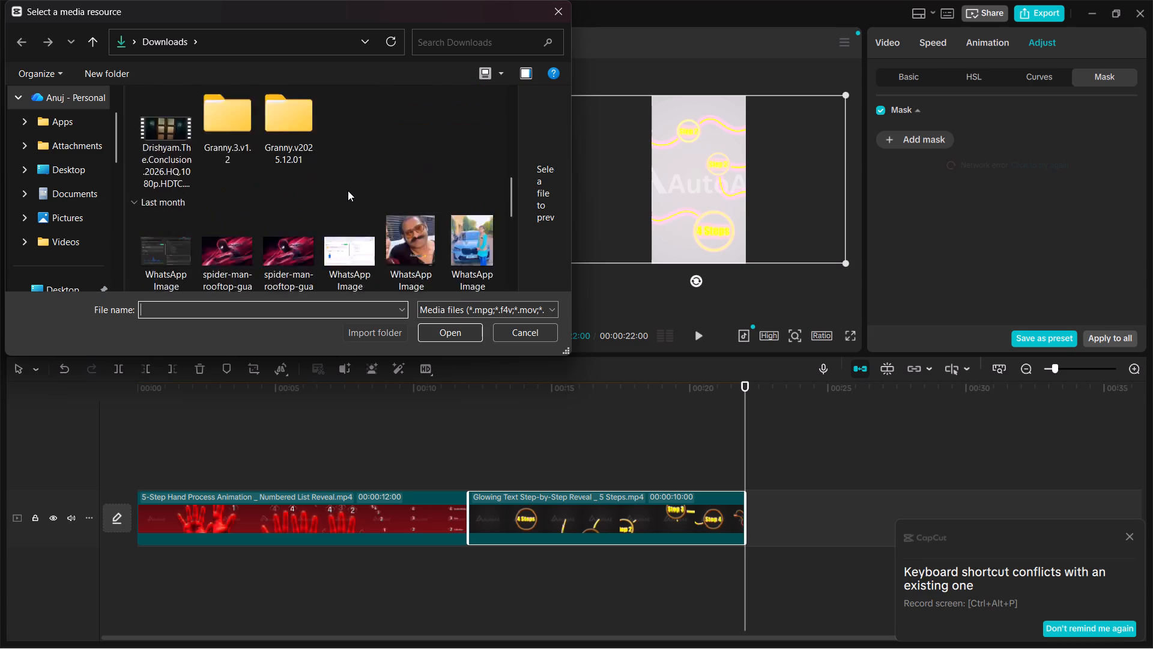
scroll(348, 190, up, 4)
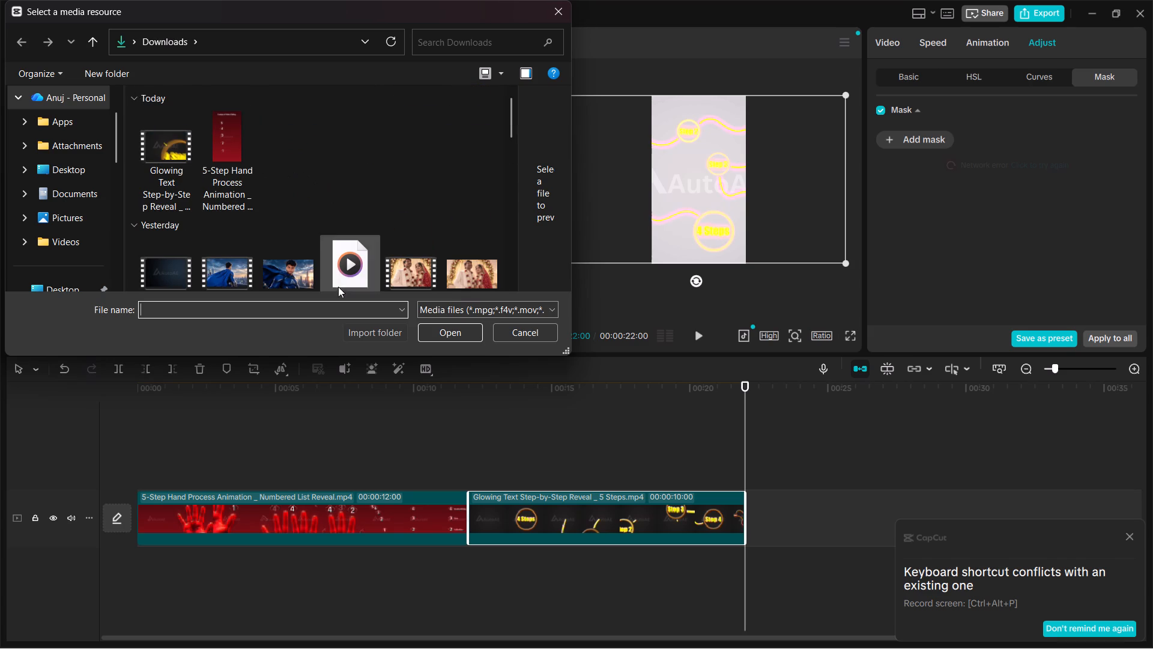
click(166, 285)
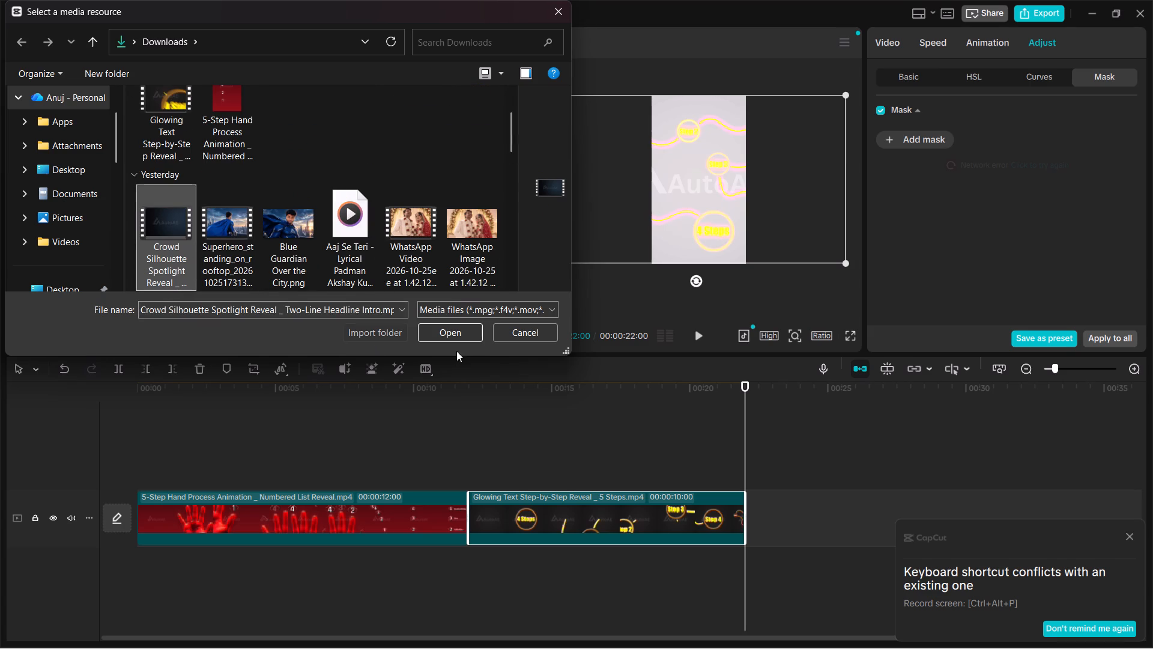
click(453, 329)
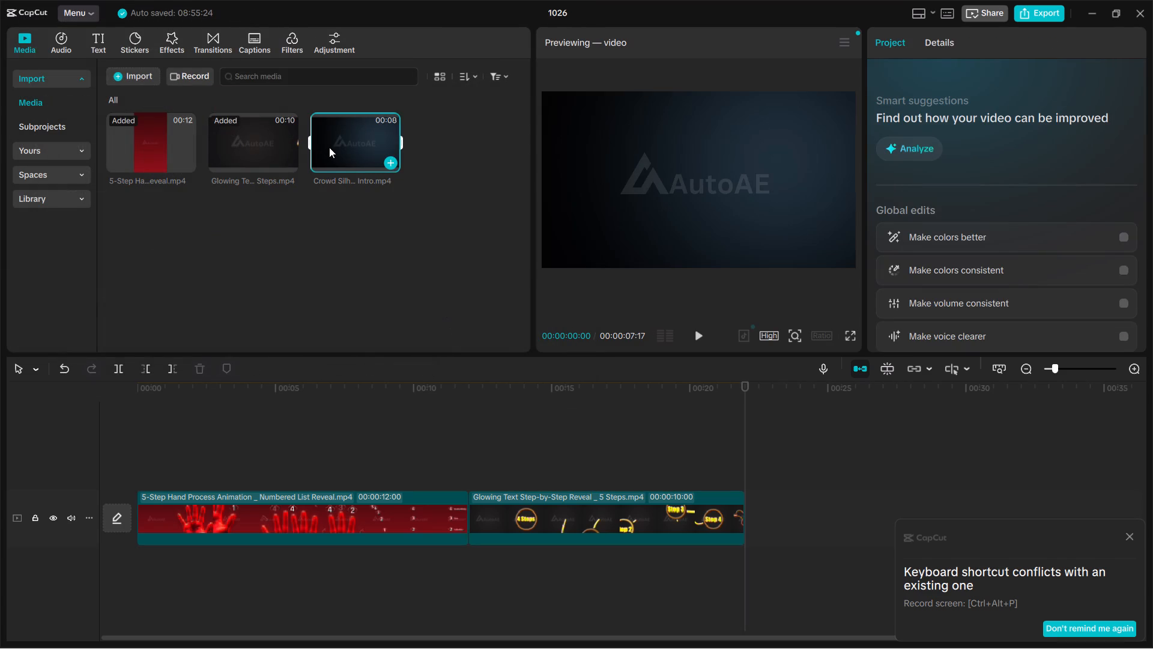
Add the Crowd Silhouette Spotlight Reveal video to the main track directly after the glowing text clip.
drag(329, 147, 761, 523)
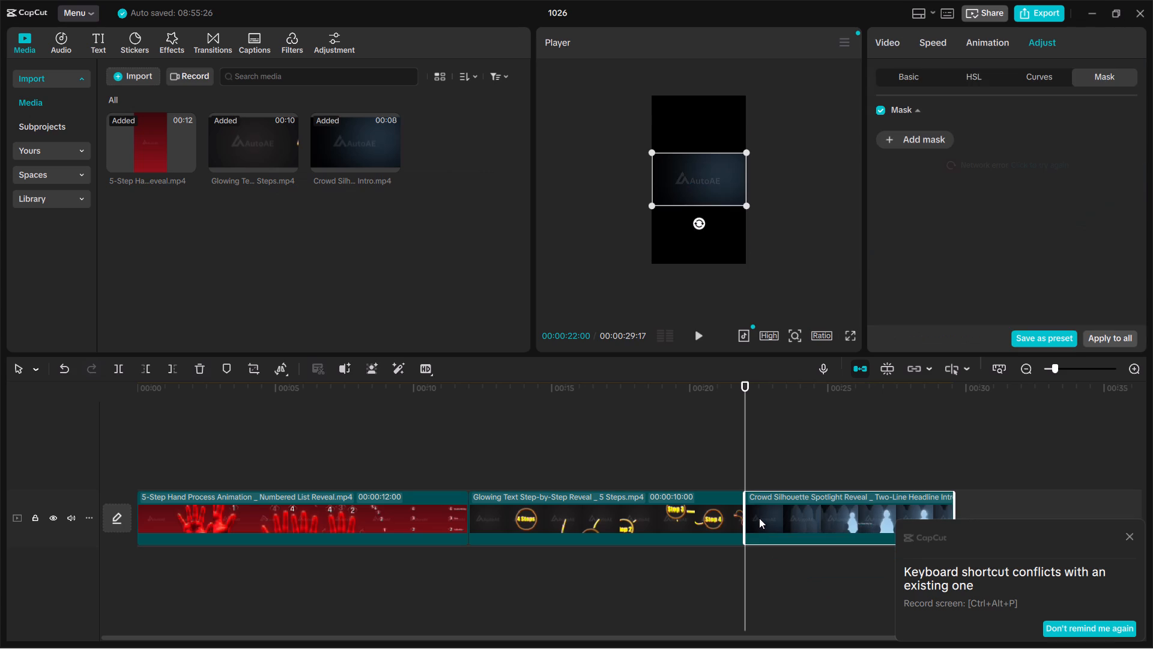
Play the crowd silhouette clip up to its headline text and enlarge it until it covers the whole vertical frame.
click(697, 334)
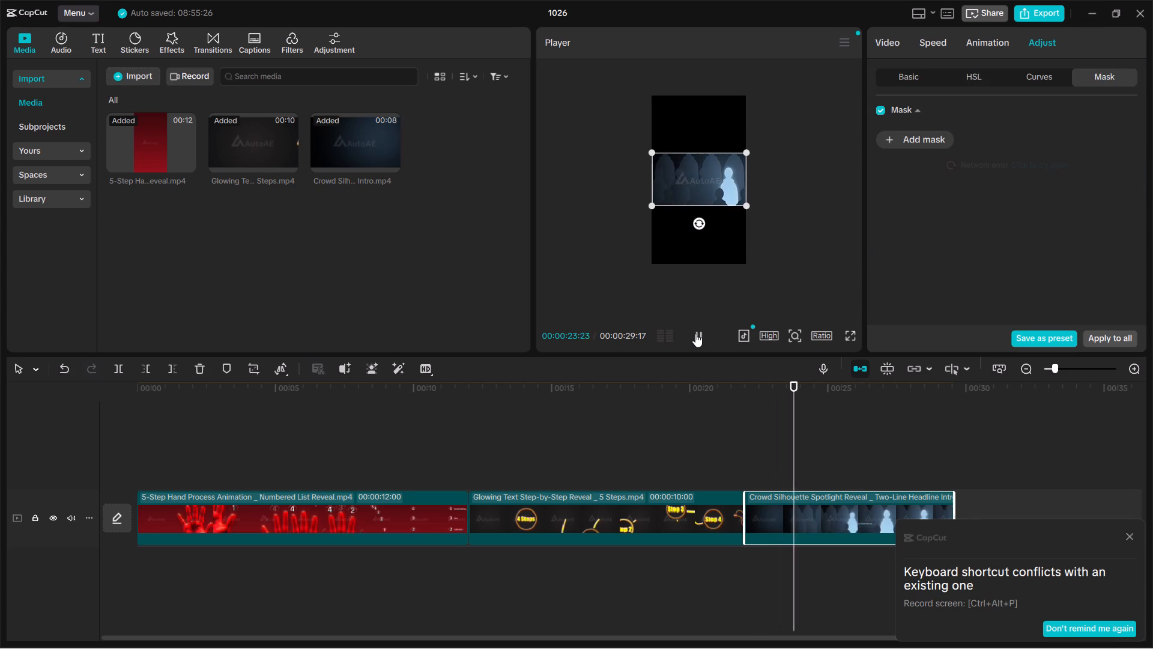
click(695, 334)
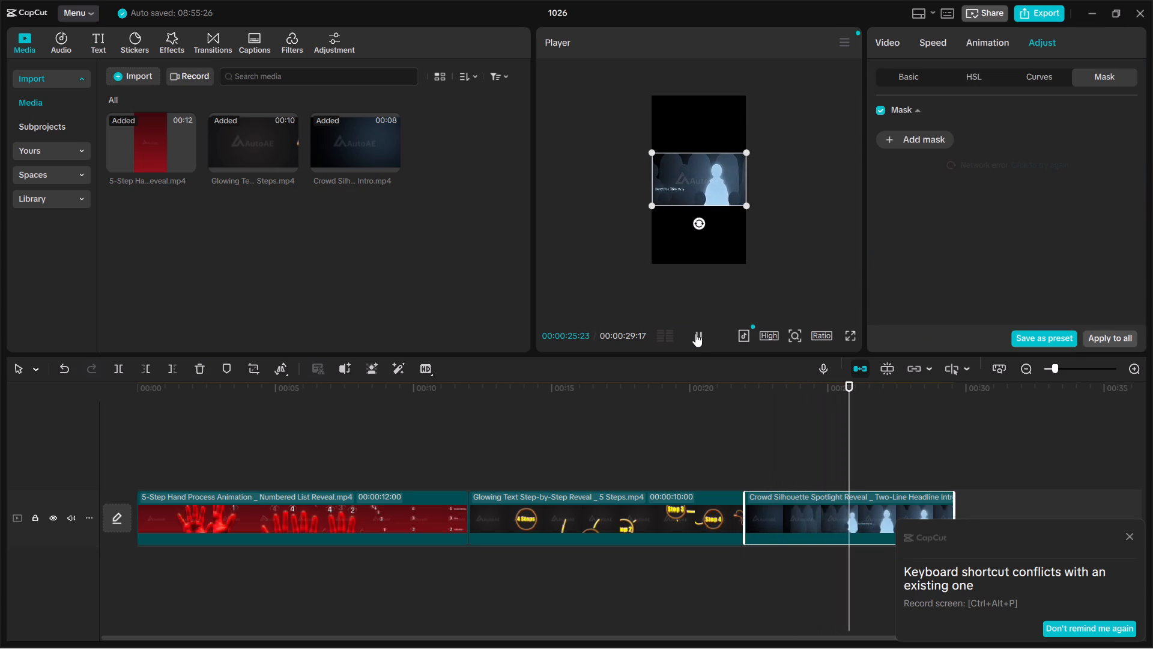
click(695, 334)
click(695, 334)
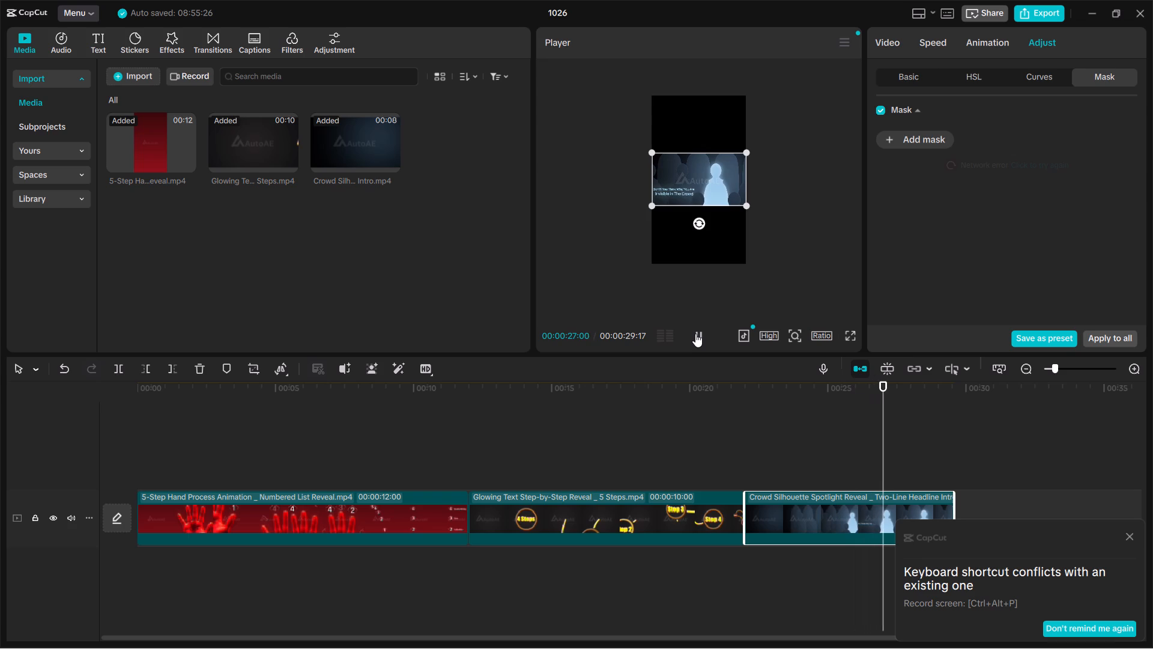
drag(742, 207, 865, 377)
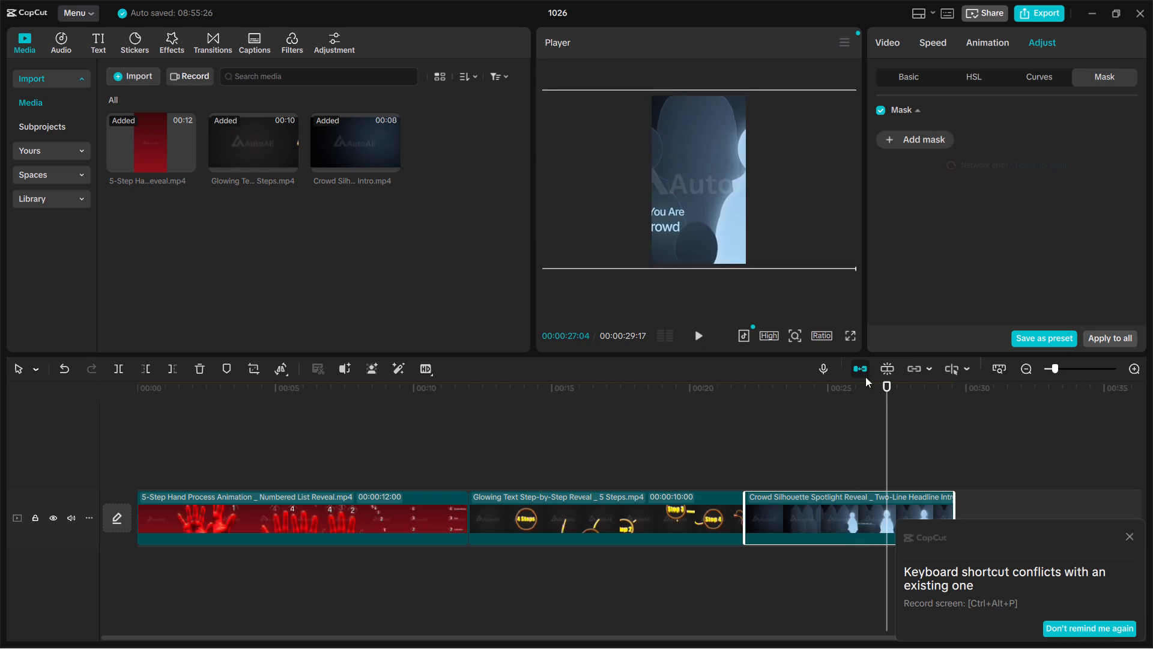
Reposition the enlarged crowd silhouette clip within the vertical frame so the glowing figure sits in the centre.
drag(865, 377, 879, 385)
drag(709, 241, 645, 248)
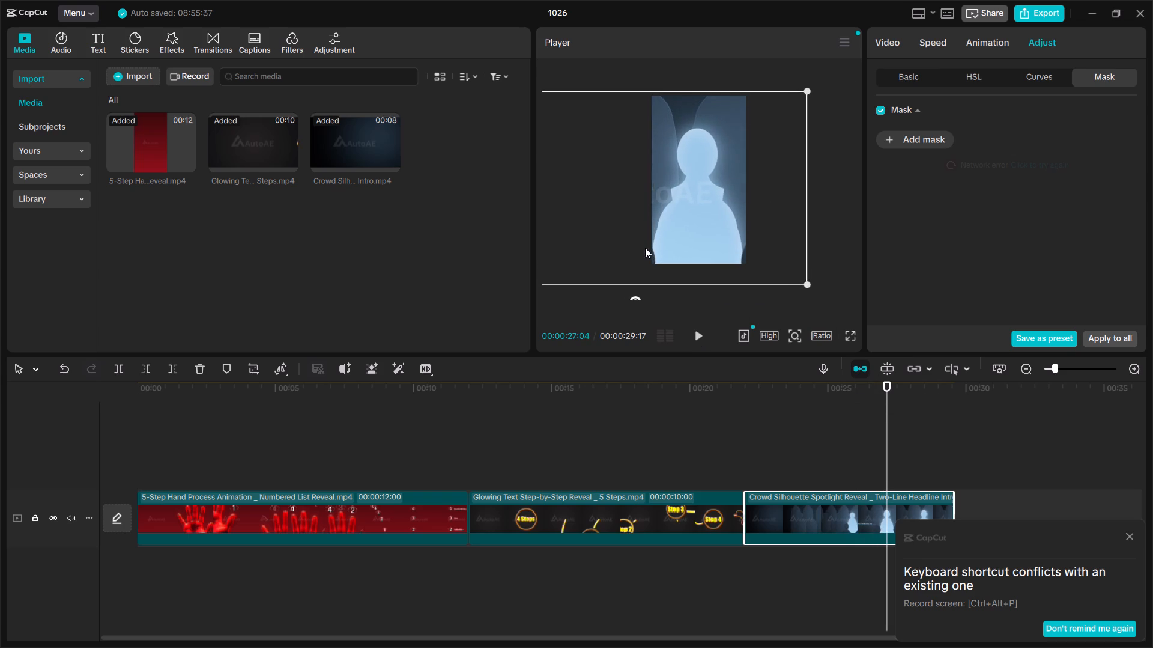
drag(645, 248, 645, 246)
Scrub and play back the crowd silhouette clip and the glowing text clip's ending to examine the reframing, returning to the project start.
drag(889, 410, 731, 425)
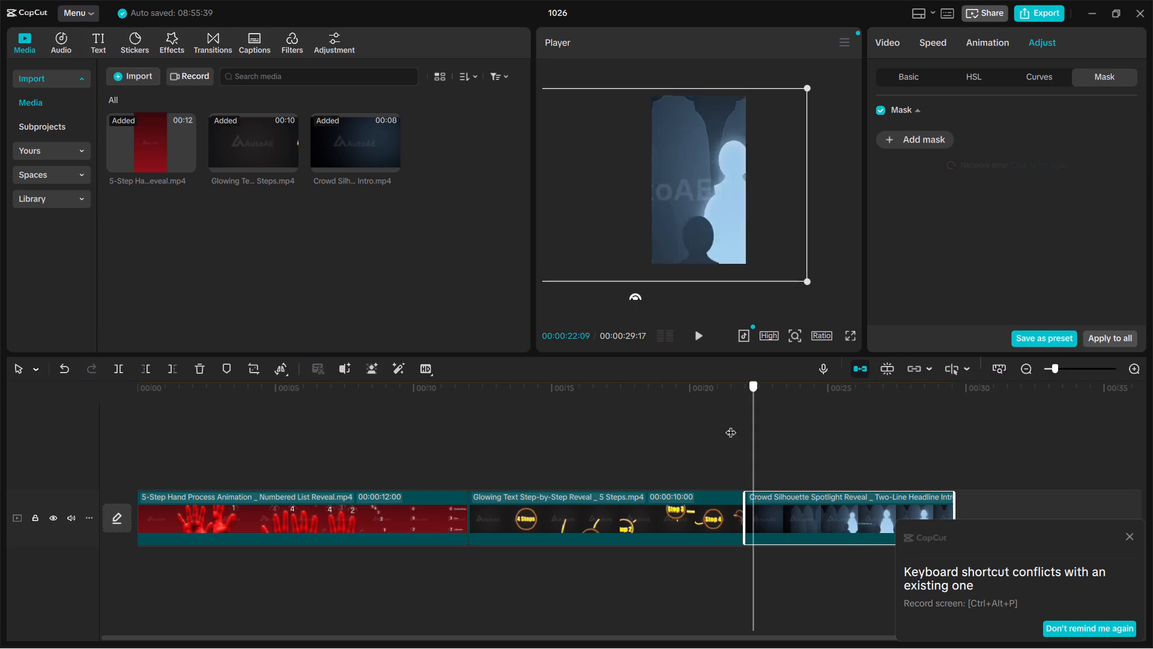
drag(731, 425, 706, 425)
click(881, 439)
click(692, 334)
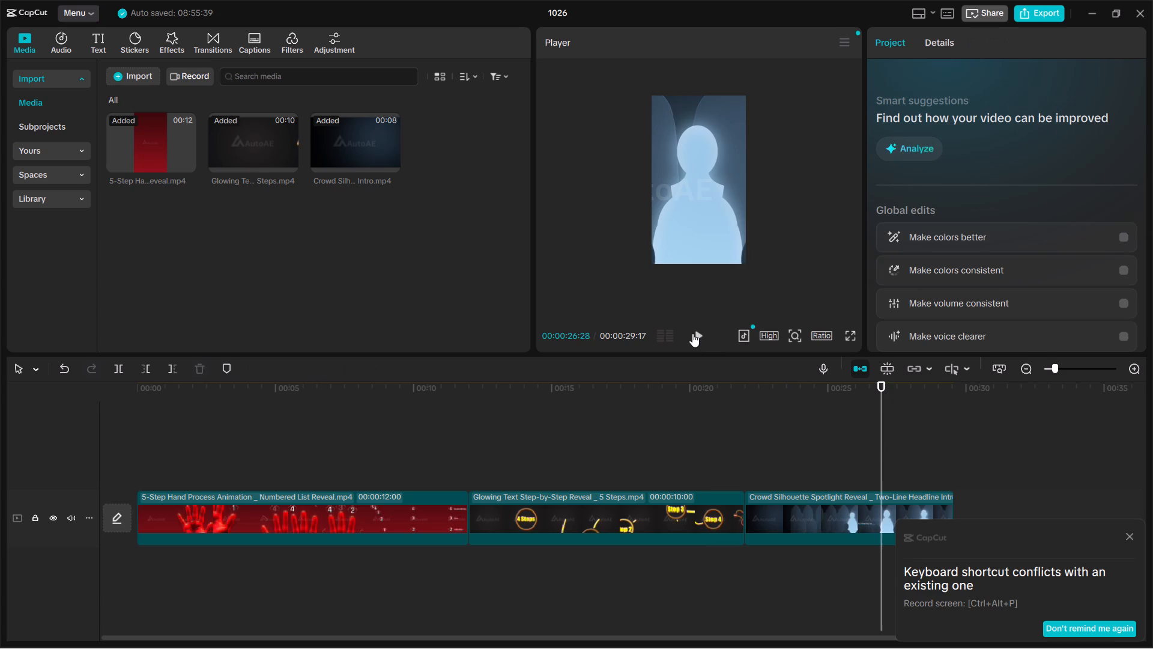
drag(905, 416, 737, 437)
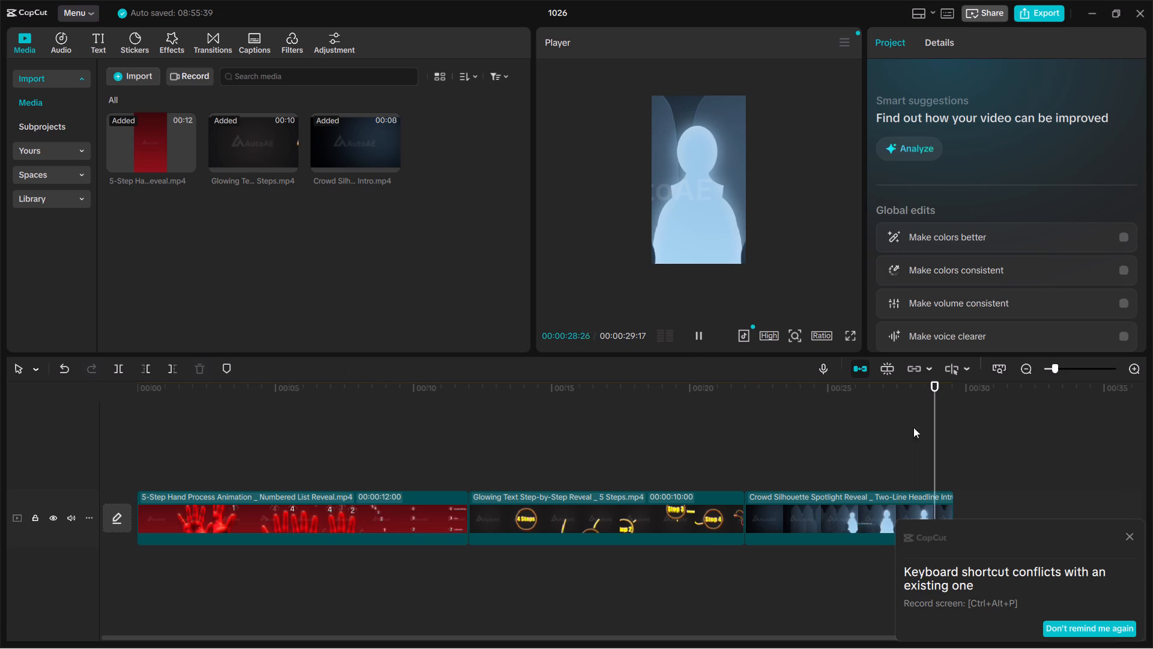
drag(949, 430, 697, 476)
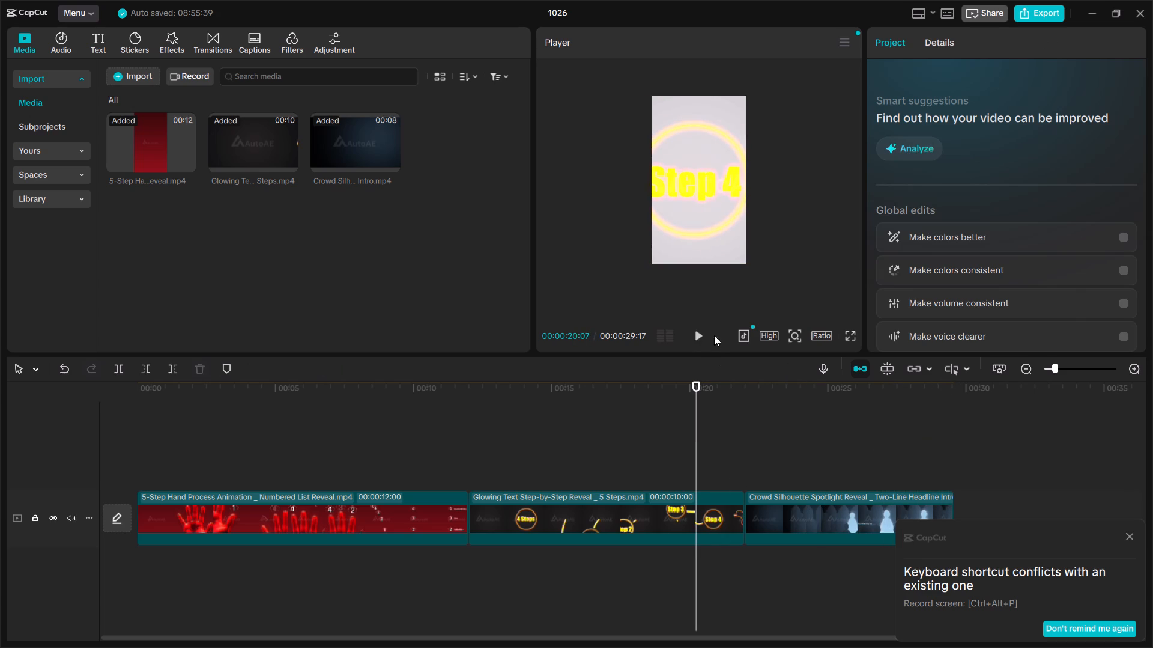
click(701, 335)
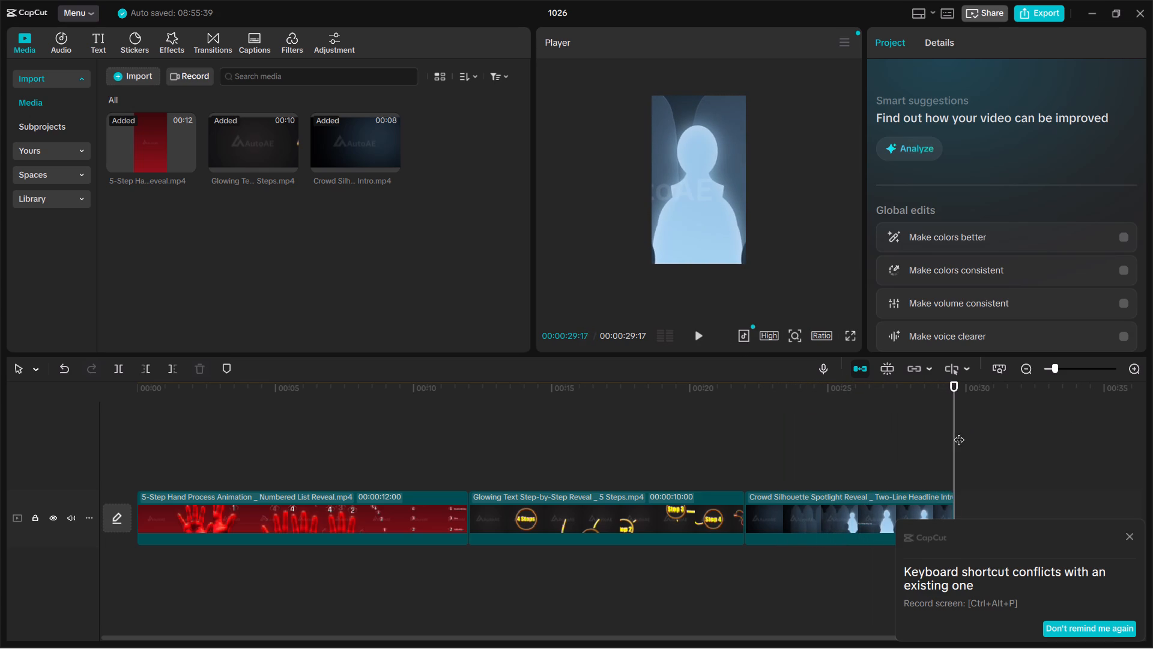
drag(959, 432, 255, 439)
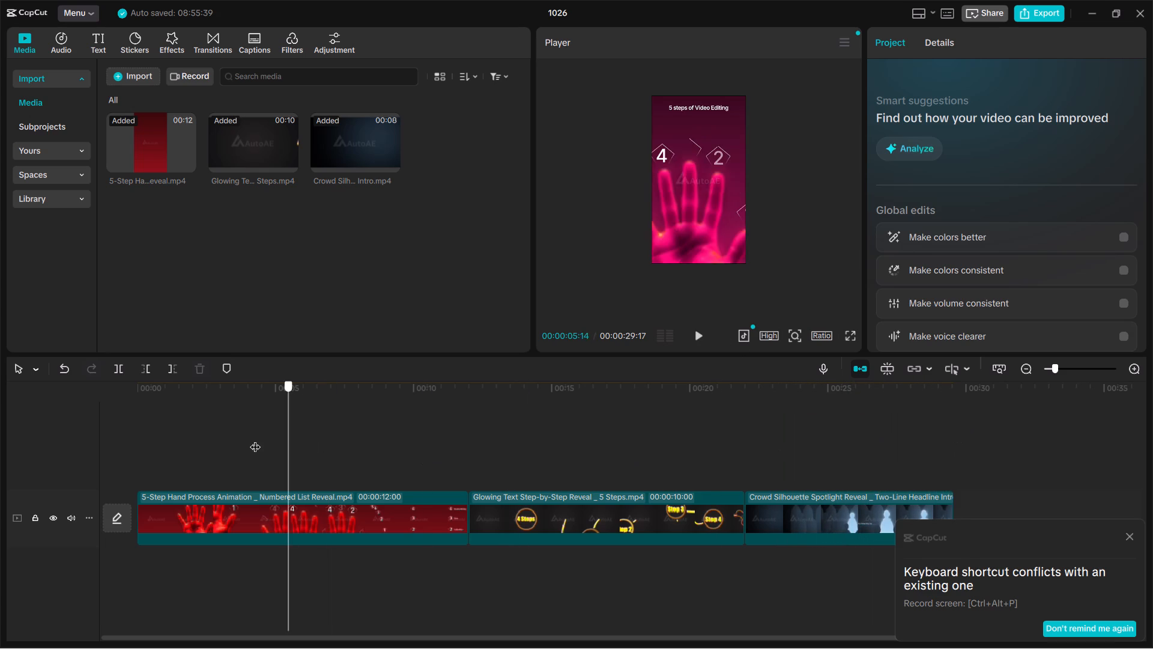
drag(255, 439, 129, 439)
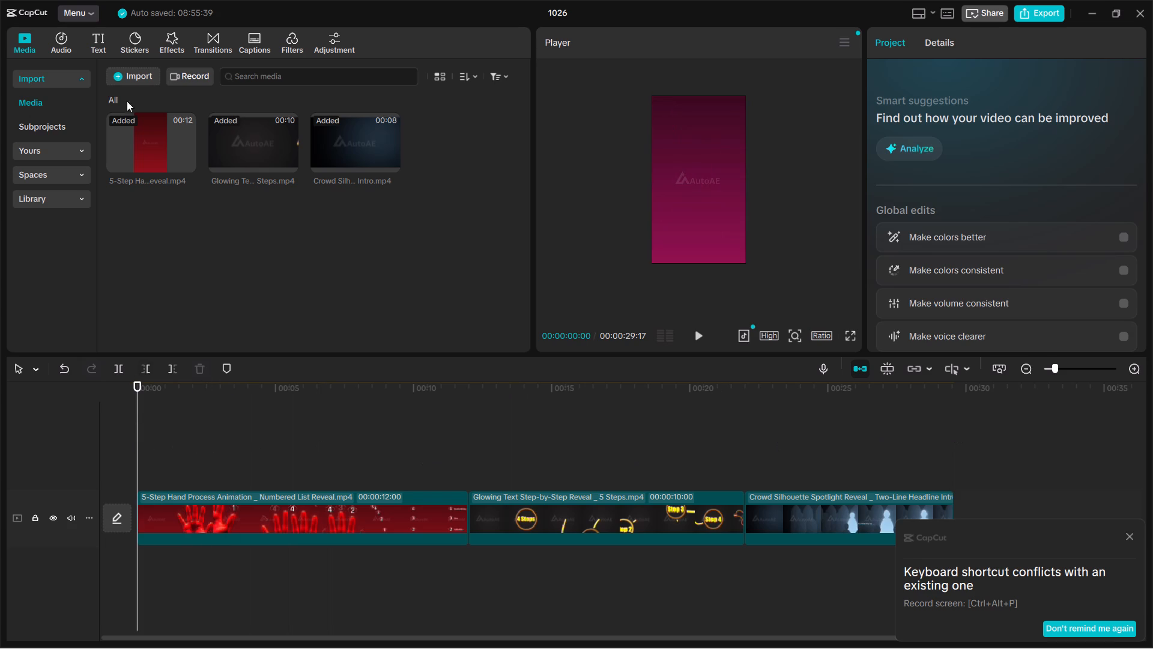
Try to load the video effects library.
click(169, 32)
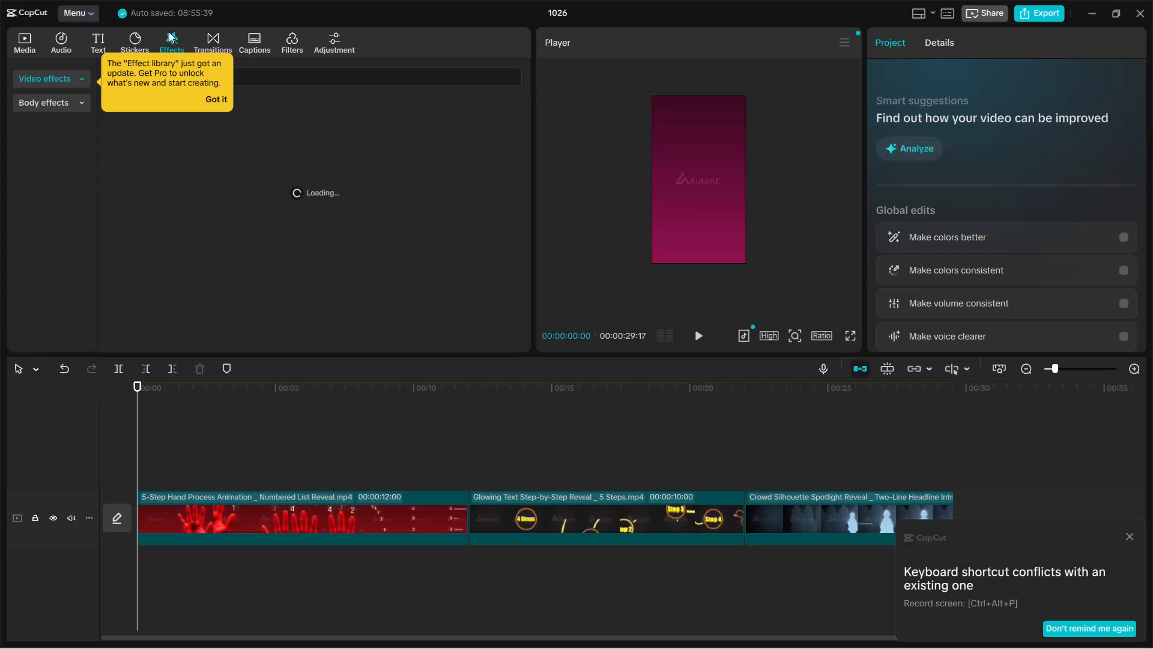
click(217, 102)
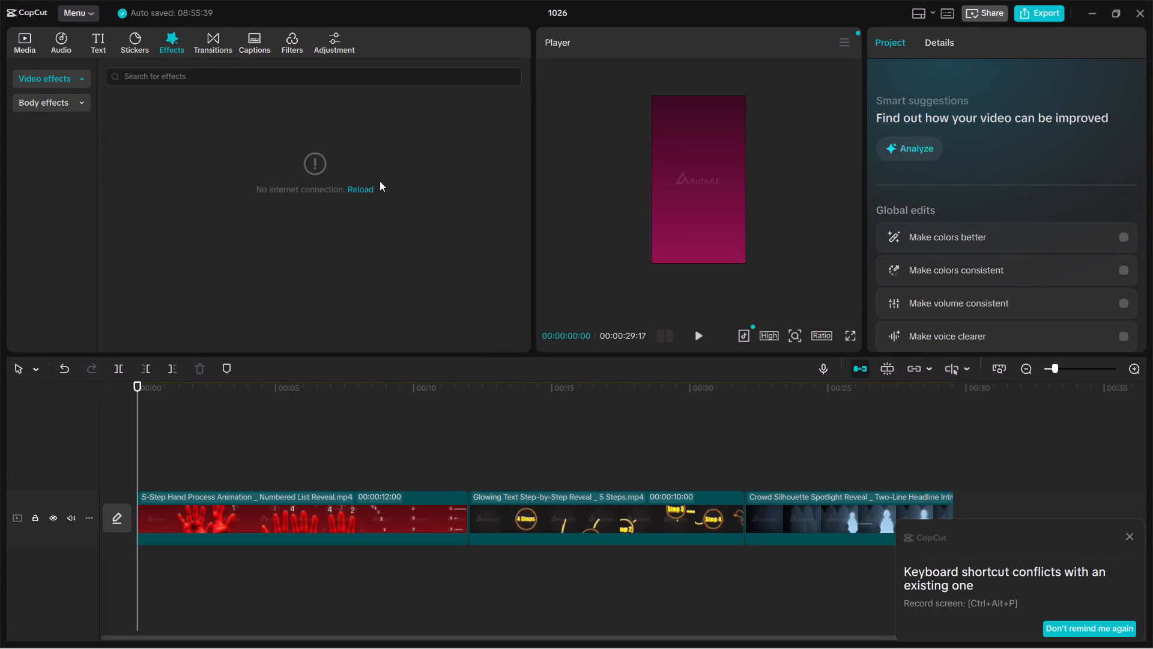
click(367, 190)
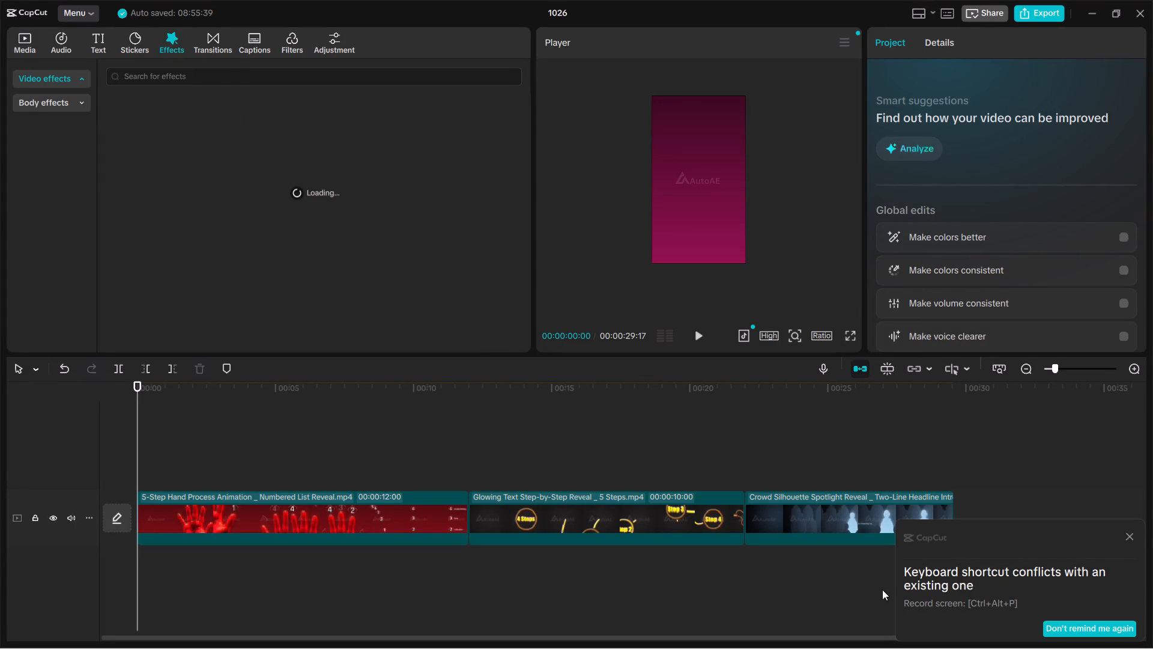
Add a custom adjustment layer above the hand clip at the start of the timeline.
click(343, 50)
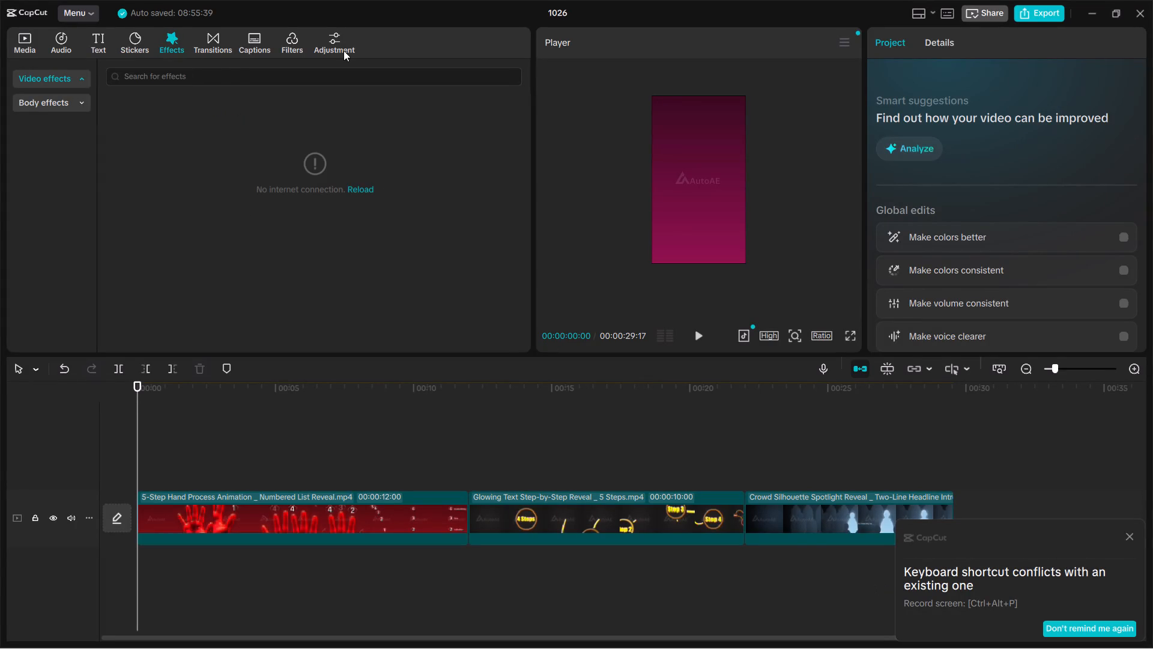
click(145, 107)
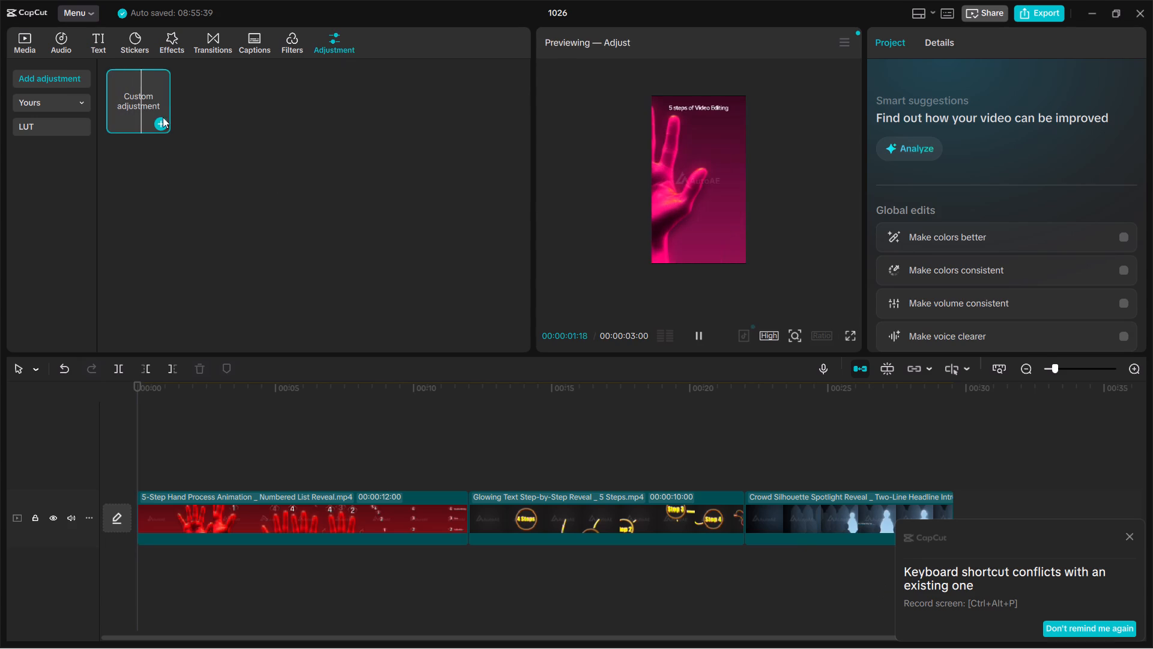
click(159, 122)
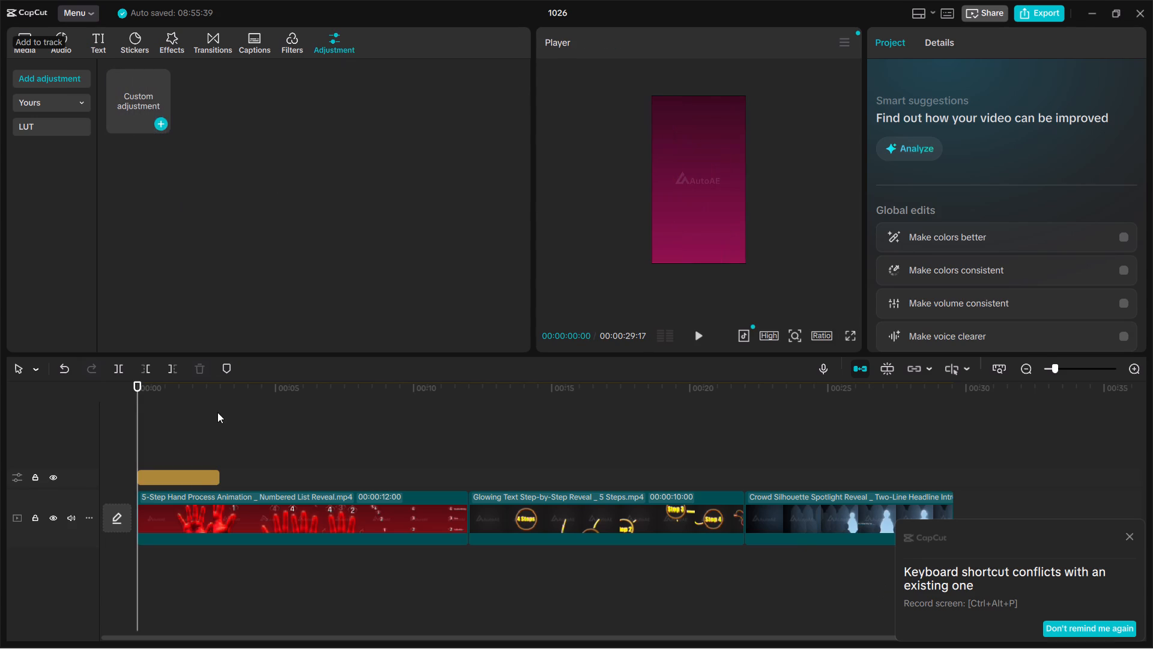
Extend the adjustment layer so it ends exactly where the 5-Step Hand Process Animation clip ends.
drag(198, 480, 199, 480)
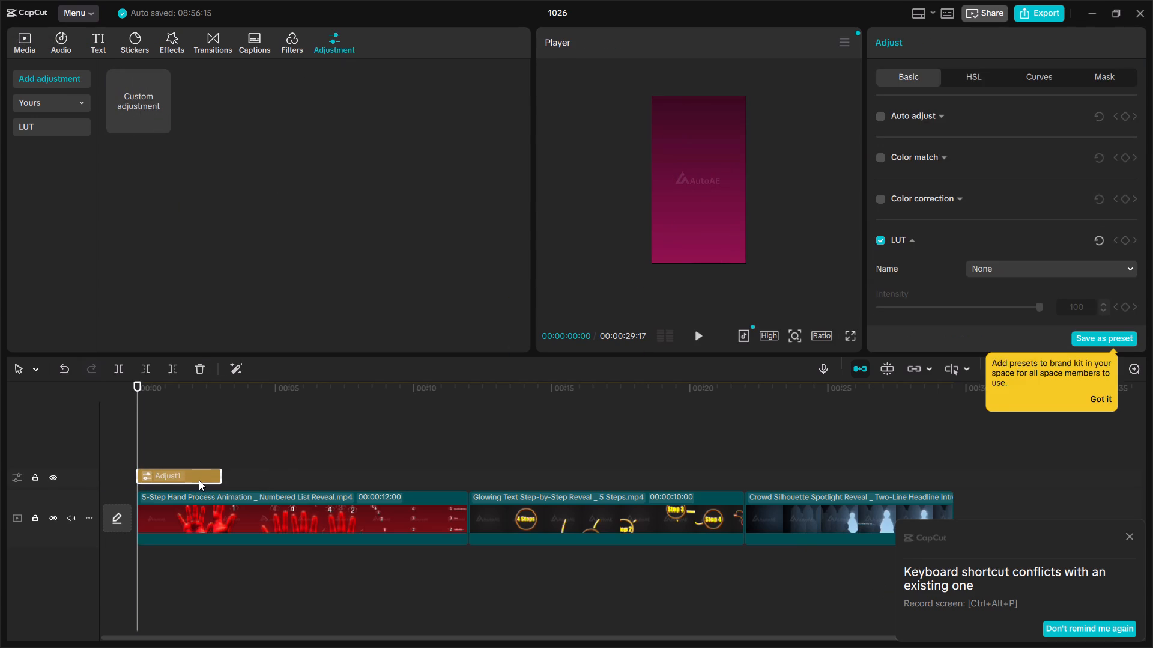
drag(199, 480, 199, 486)
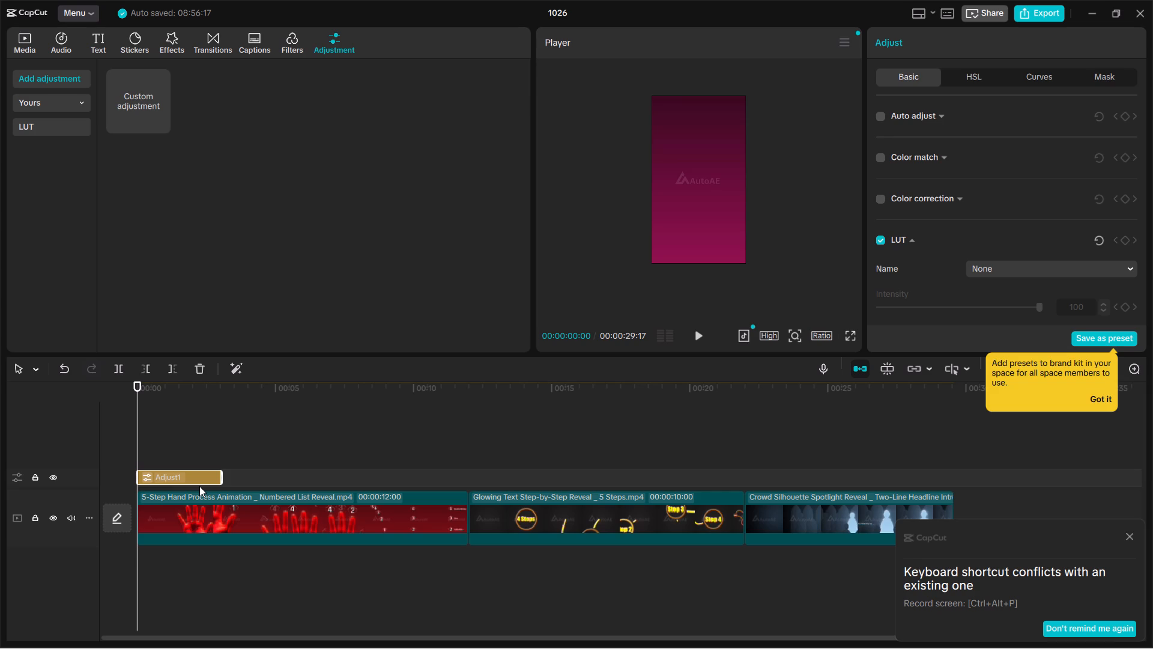
drag(221, 480, 465, 497)
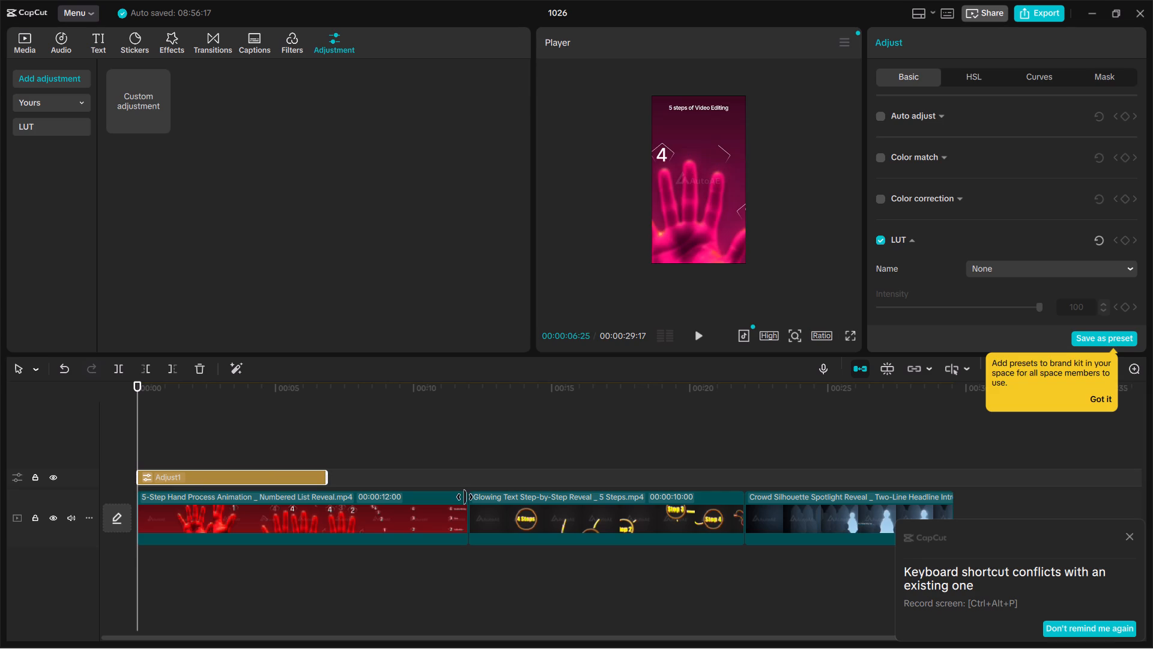
drag(465, 497, 471, 502)
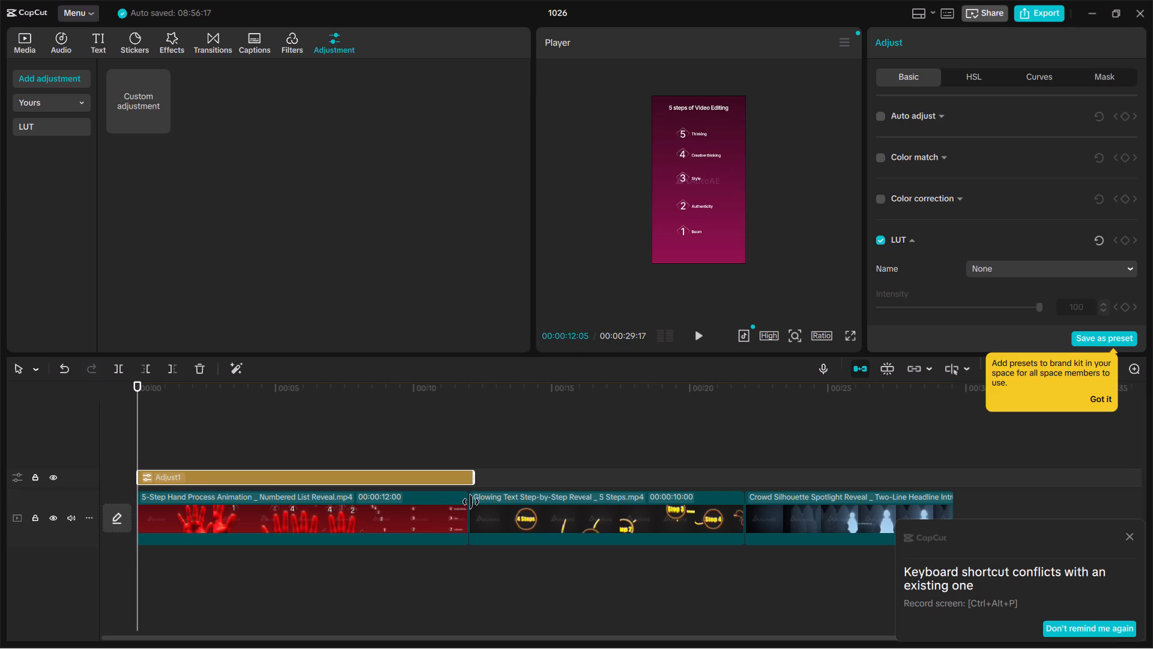
drag(471, 502, 465, 490)
click(509, 477)
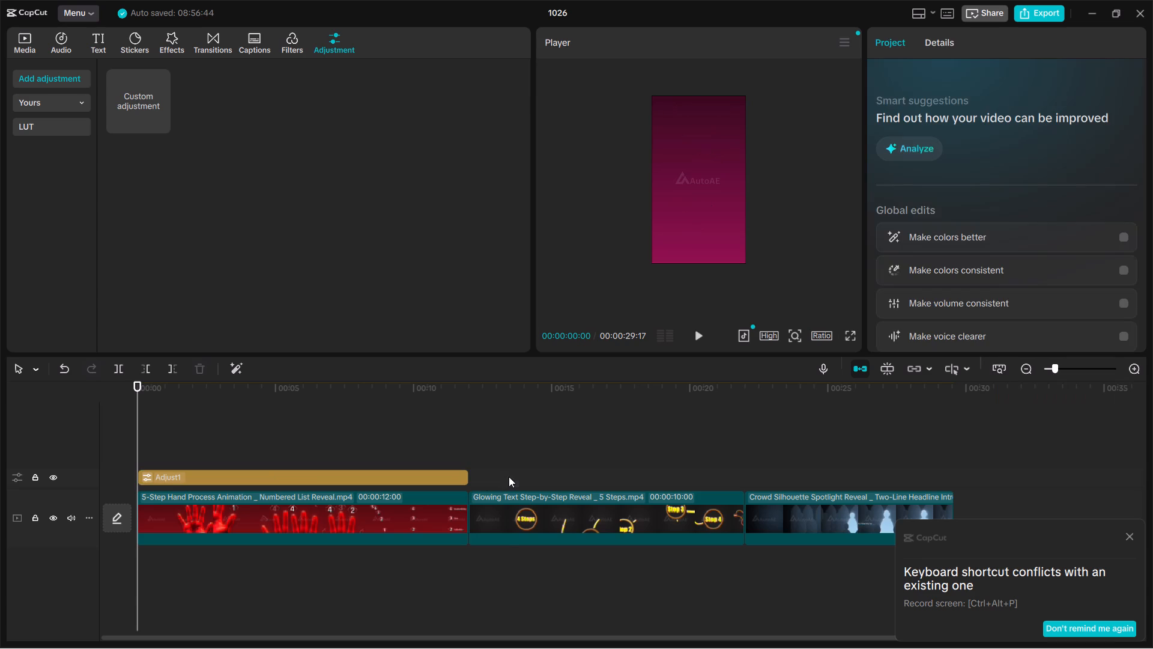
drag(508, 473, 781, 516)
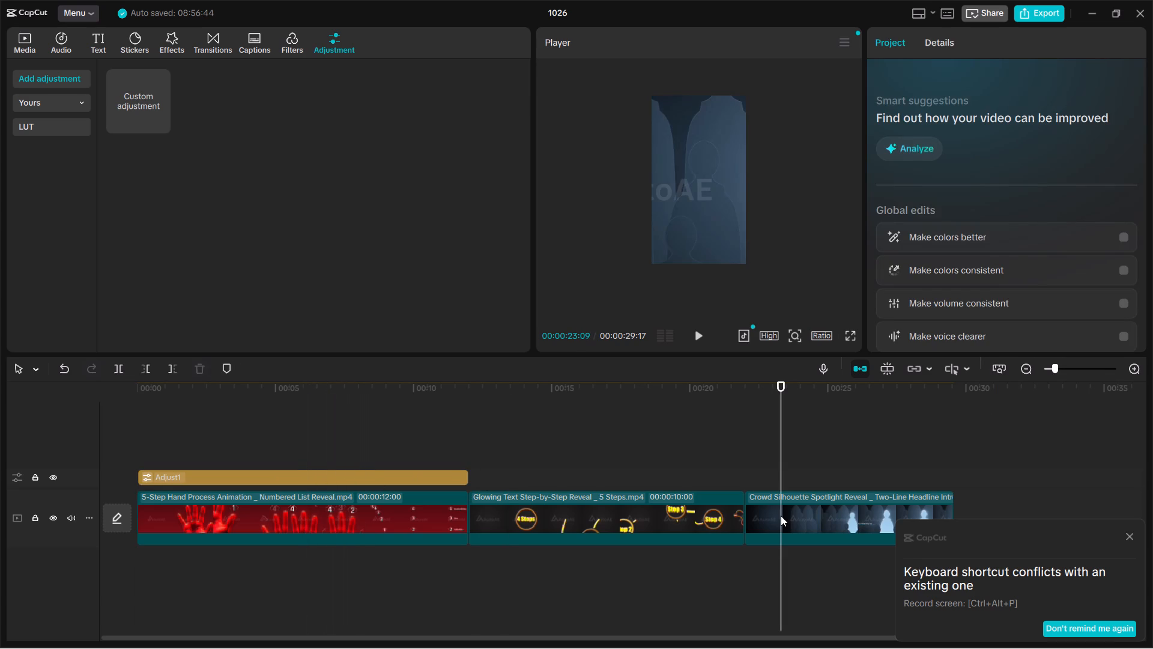
Switch to Chrome and browse the first page of AutoAE's full template gallery for another animation.
click(743, 628)
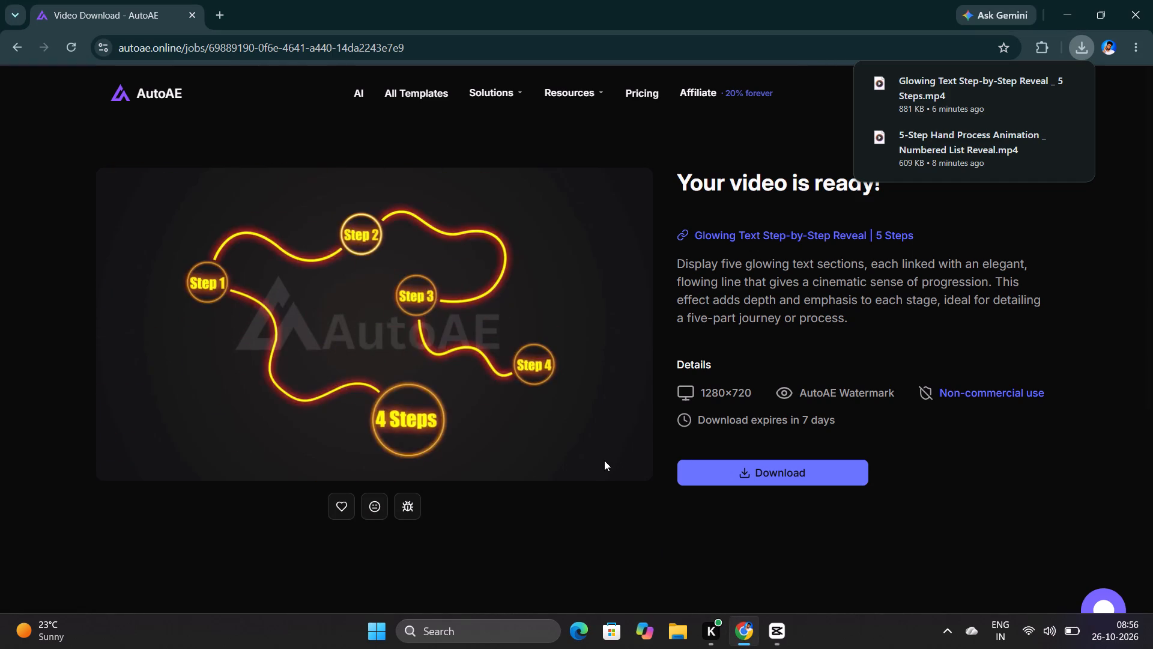
click(405, 87)
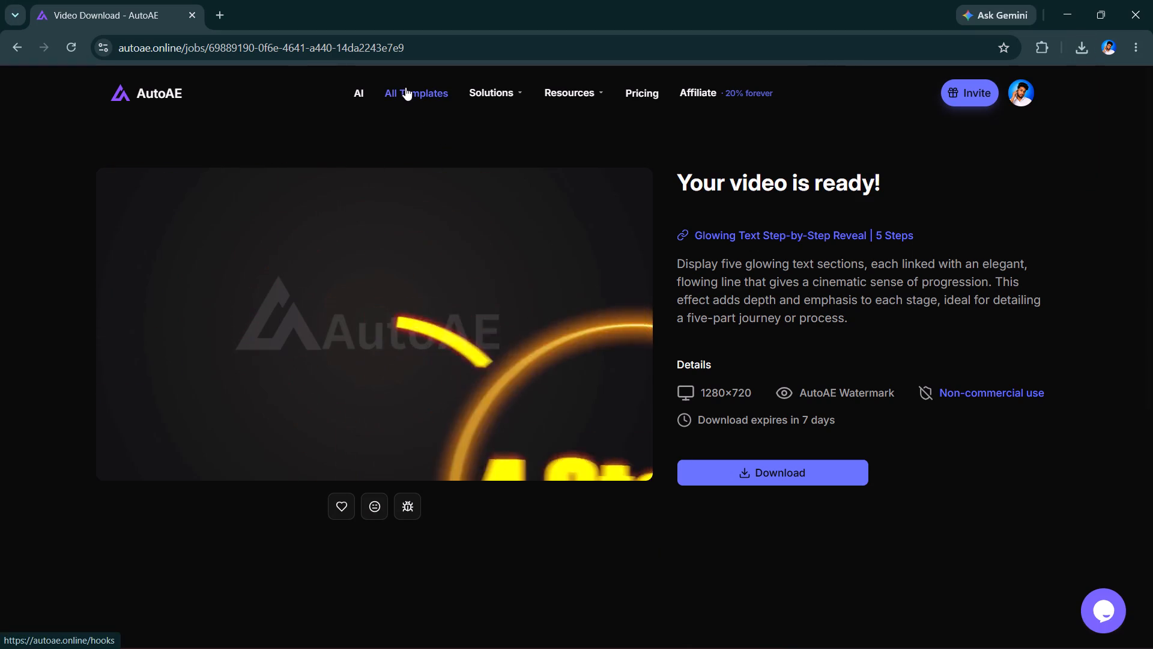
scroll(478, 269, down, 1)
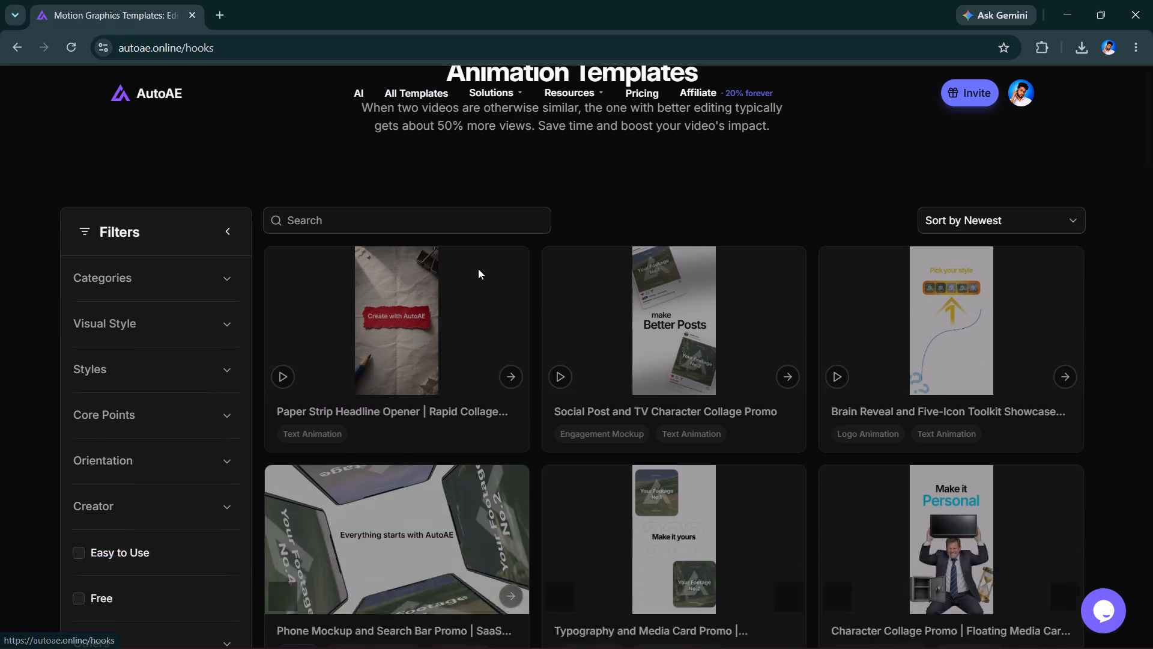
scroll(478, 269, down, 7)
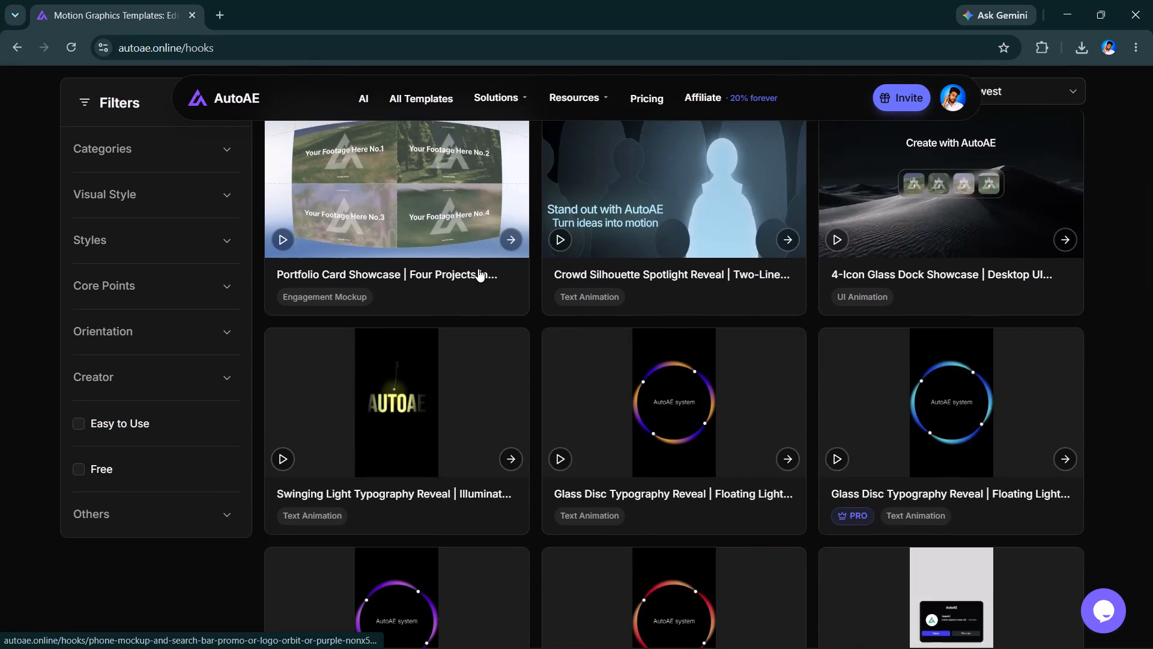
scroll(478, 269, down, 6)
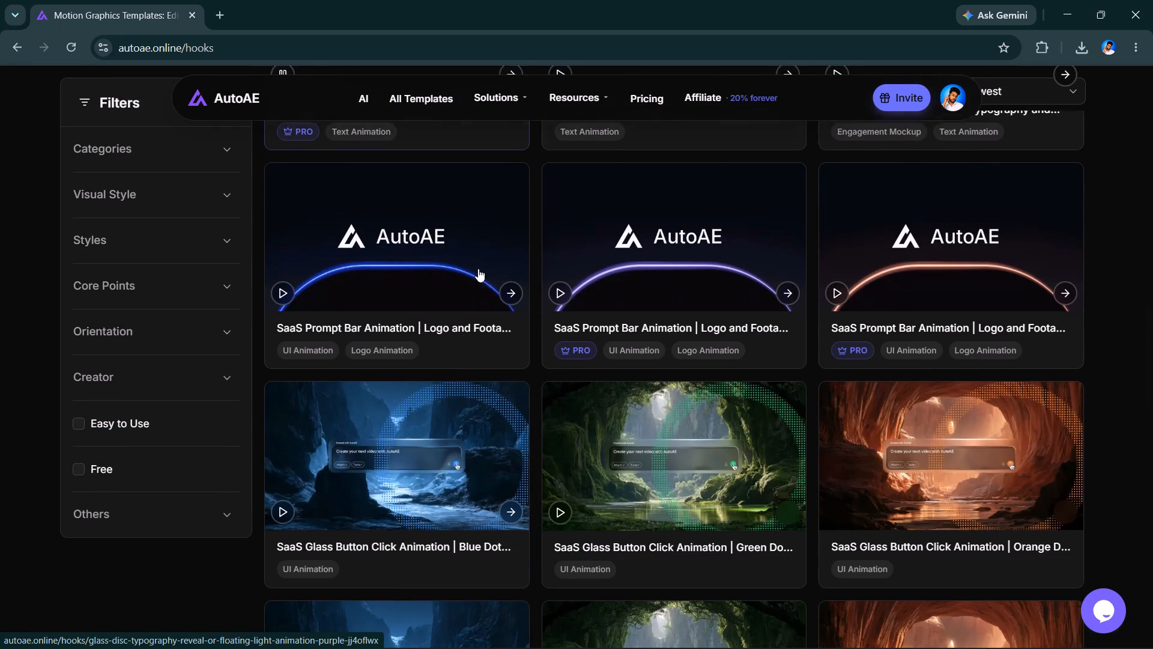
scroll(478, 269, down, 7)
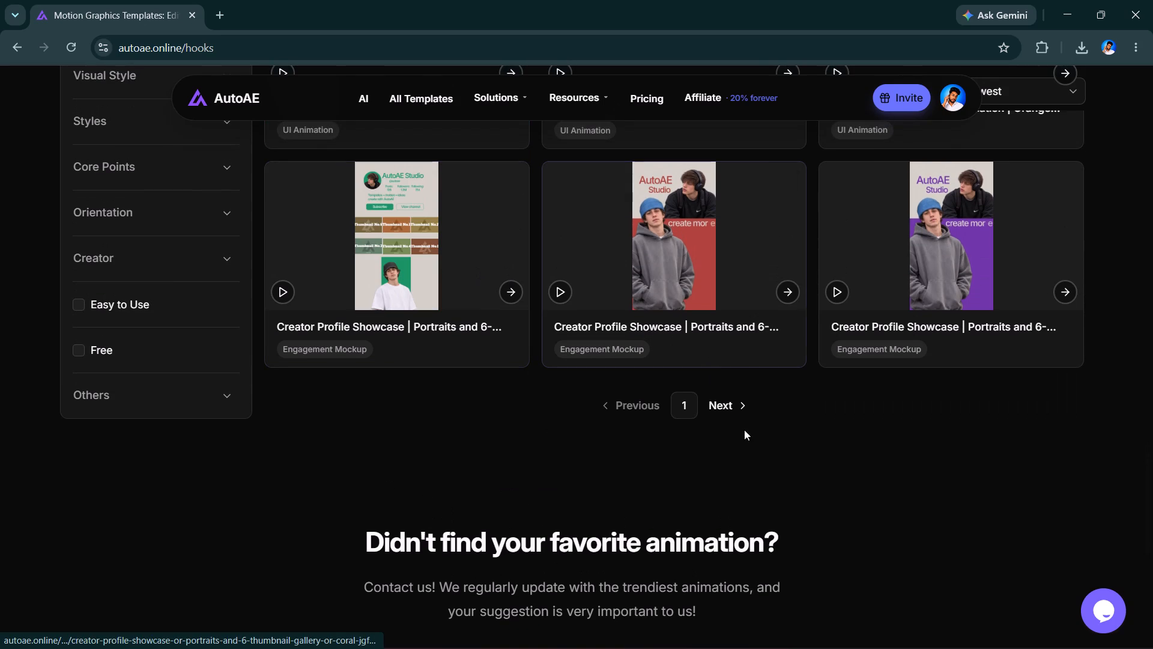
Go to the gallery's second page and open the Tech 2 Data Set Line Chart Animation | Percentage Data Visual template.
click(730, 411)
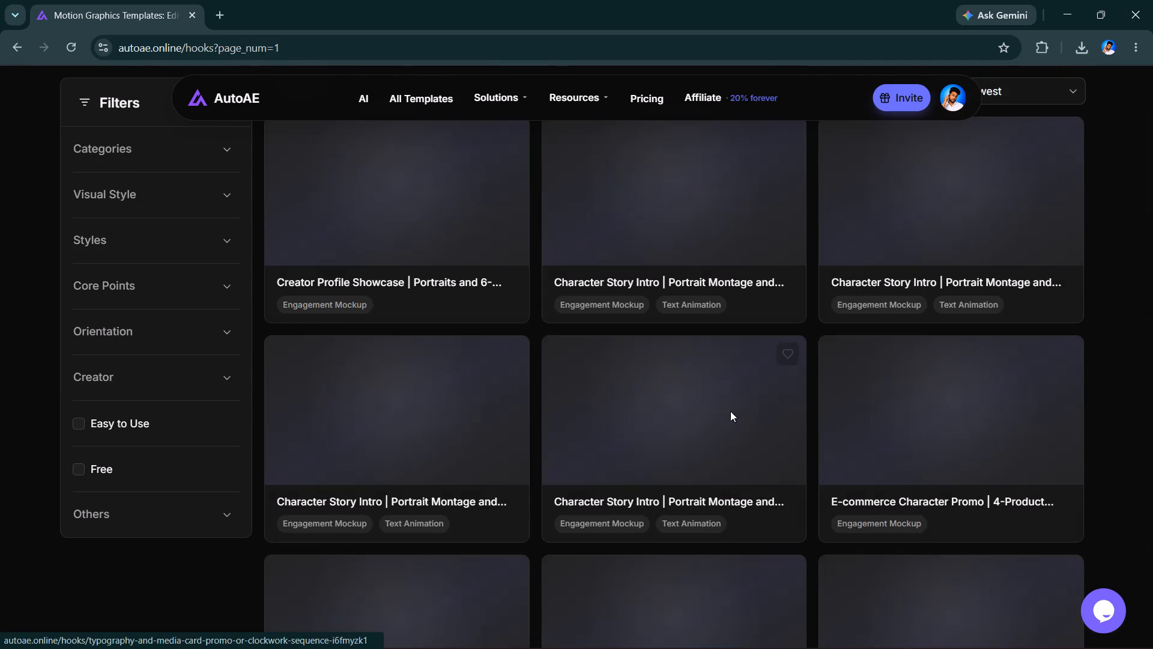
scroll(679, 265, down, 1)
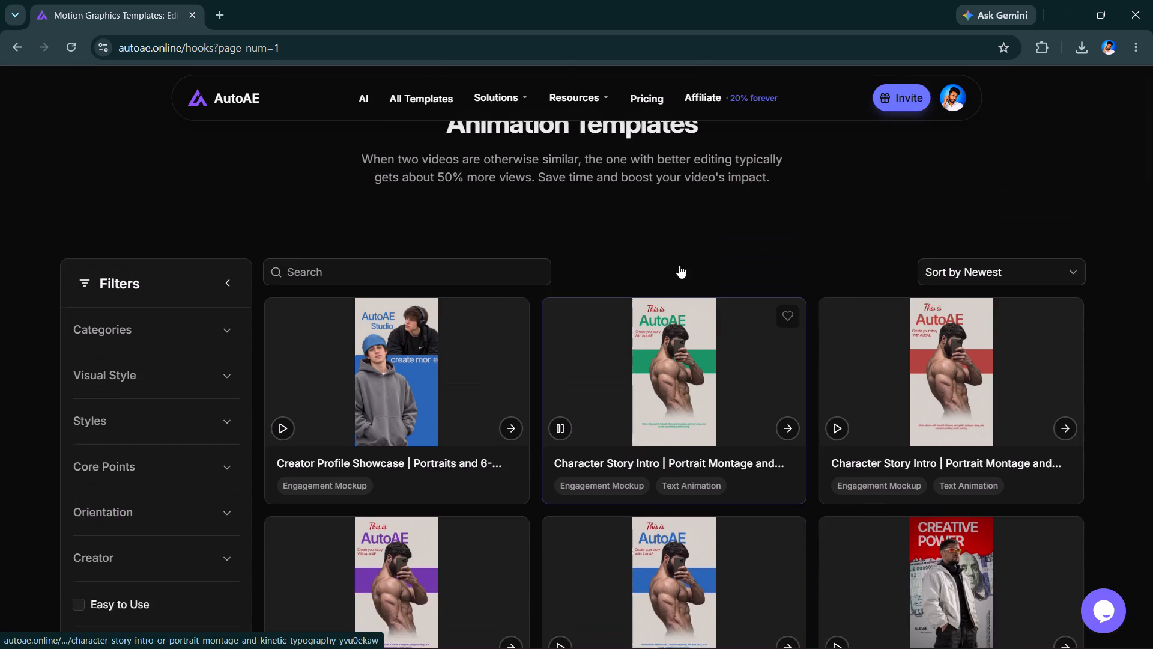
scroll(679, 265, down, 4)
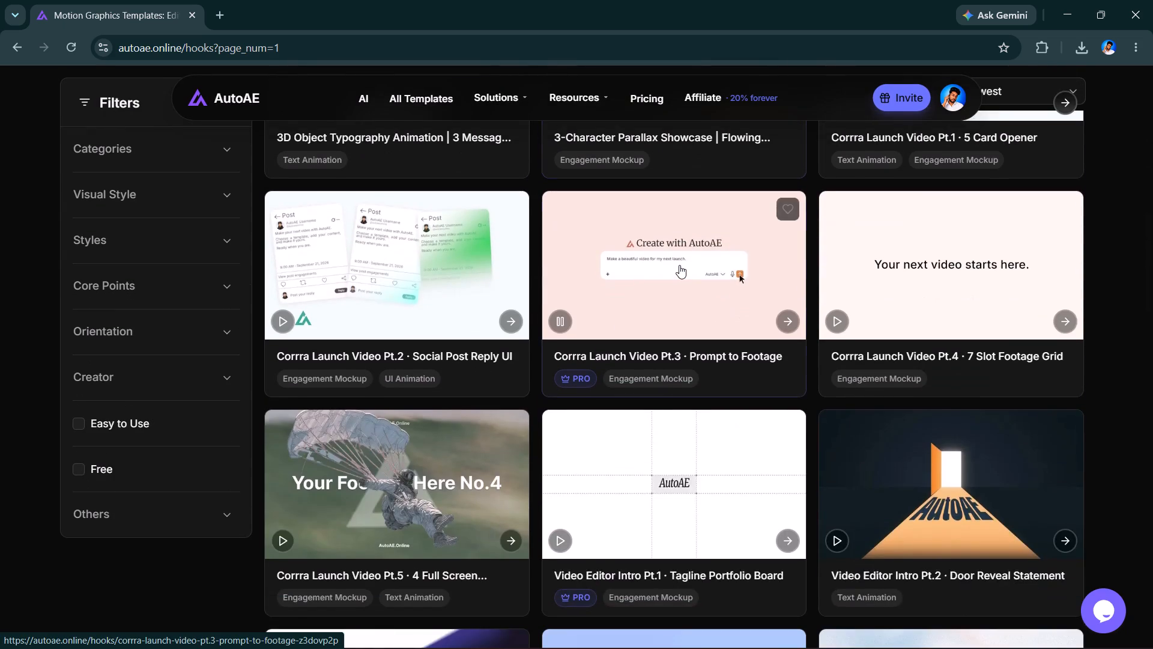
scroll(679, 265, down, 1)
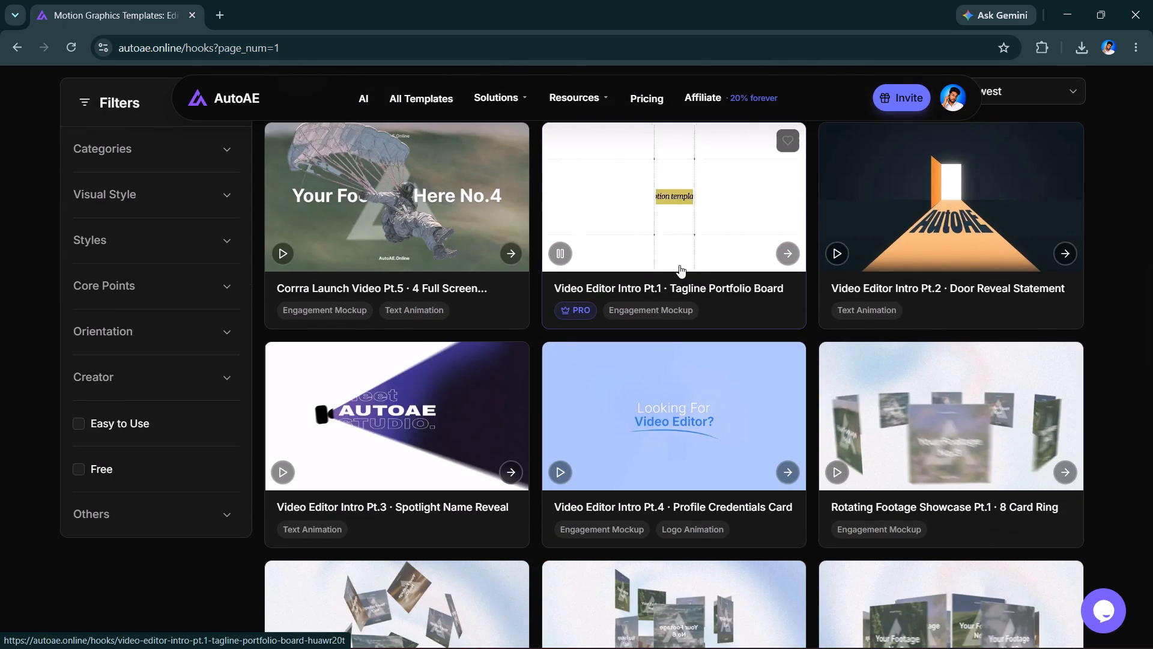
scroll(679, 265, down, 5)
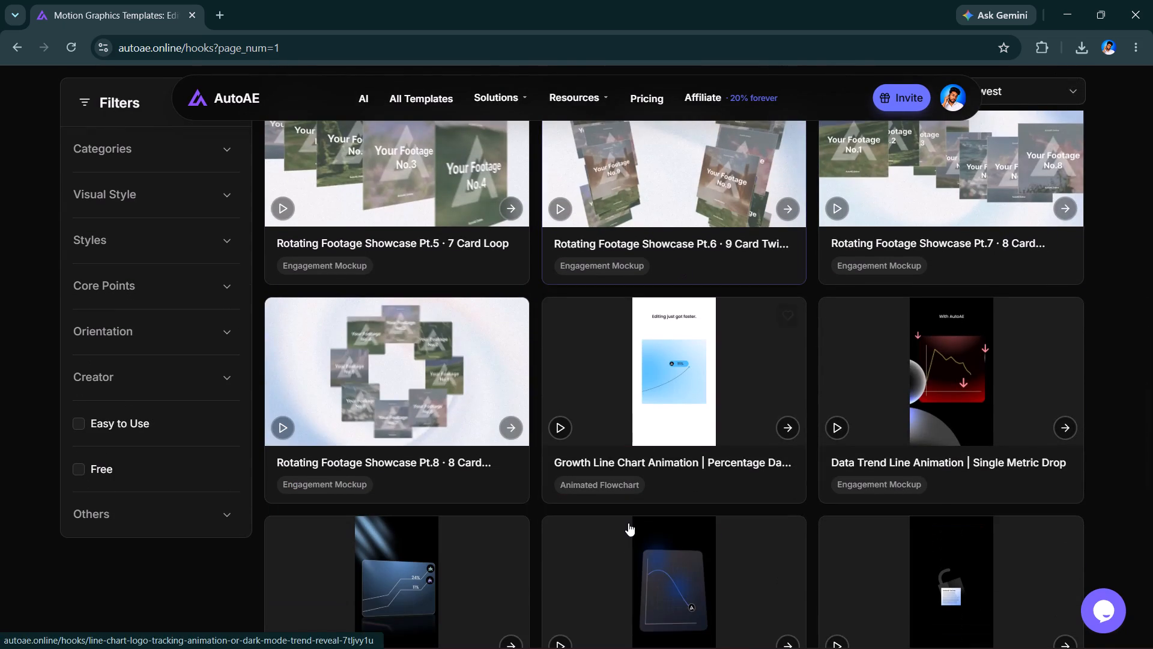
scroll(628, 523, down, 1)
click(379, 469)
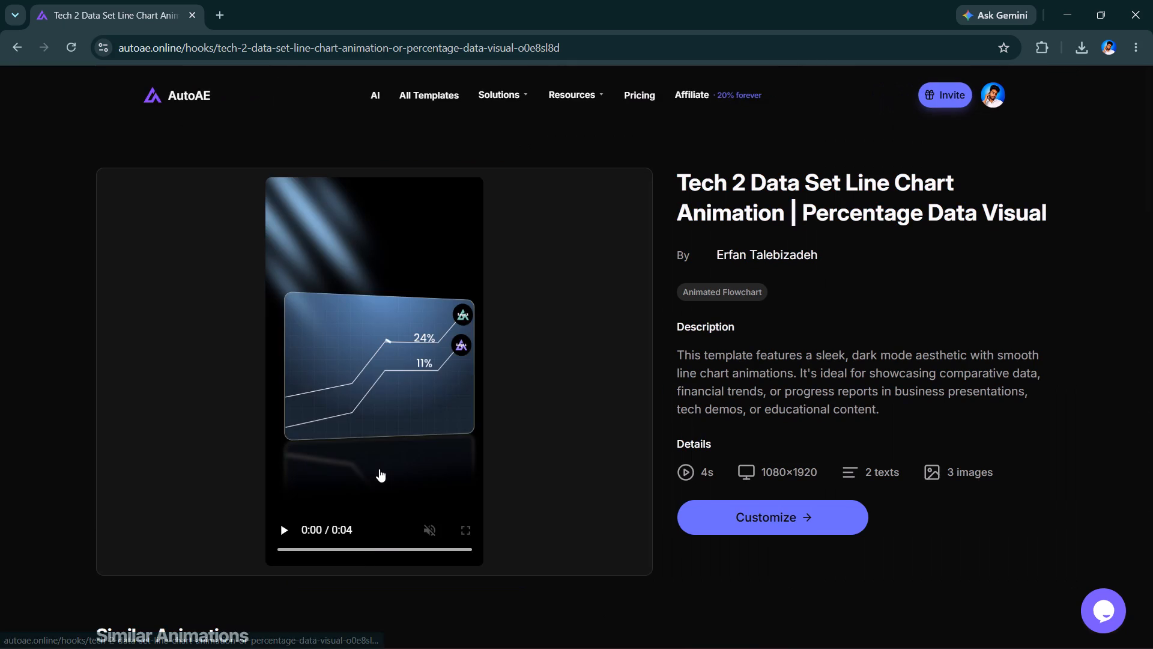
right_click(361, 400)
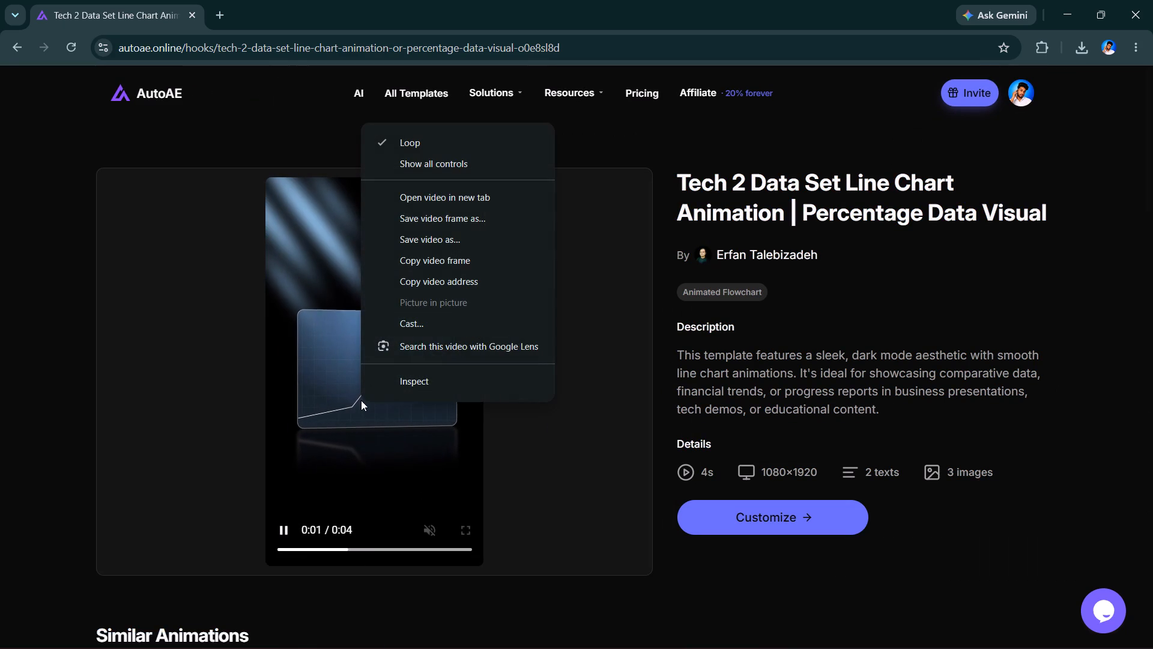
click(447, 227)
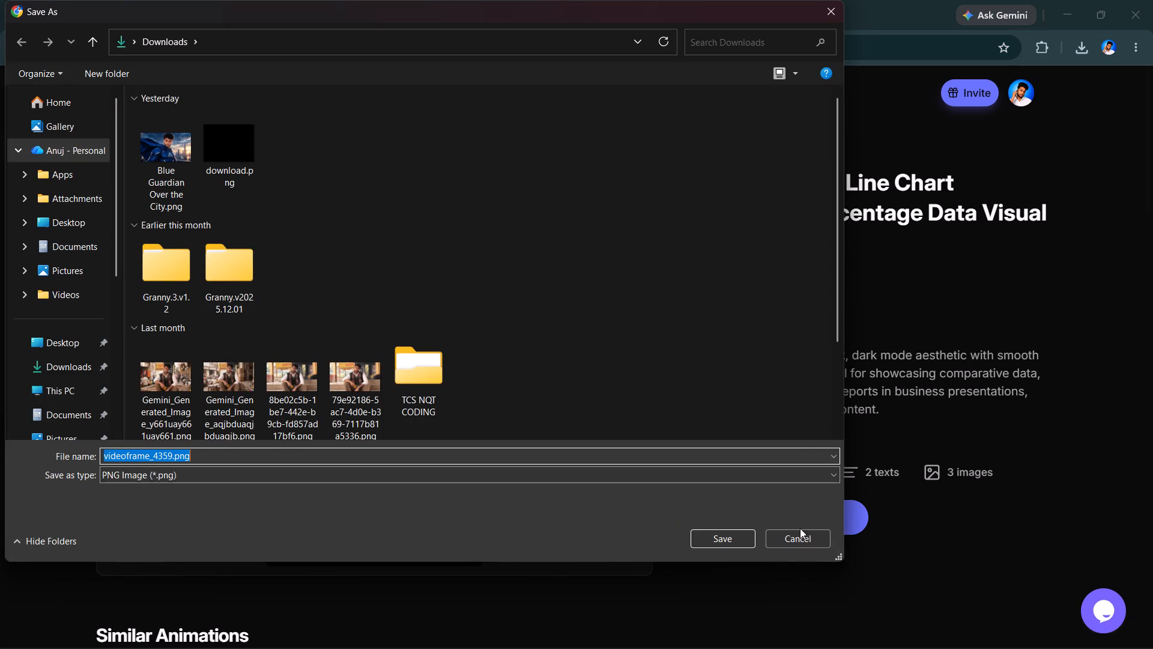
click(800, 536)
Save the Tech 2 Data Set Line Chart template video to the Downloads folder as an MP4.
right_click(374, 293)
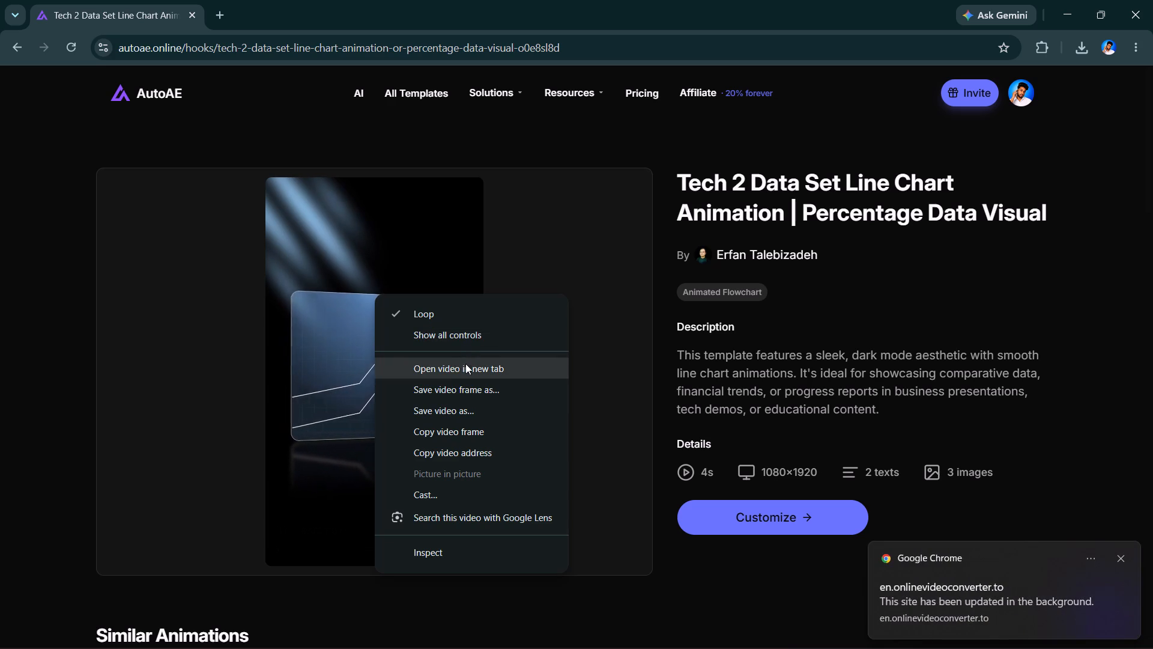
click(471, 416)
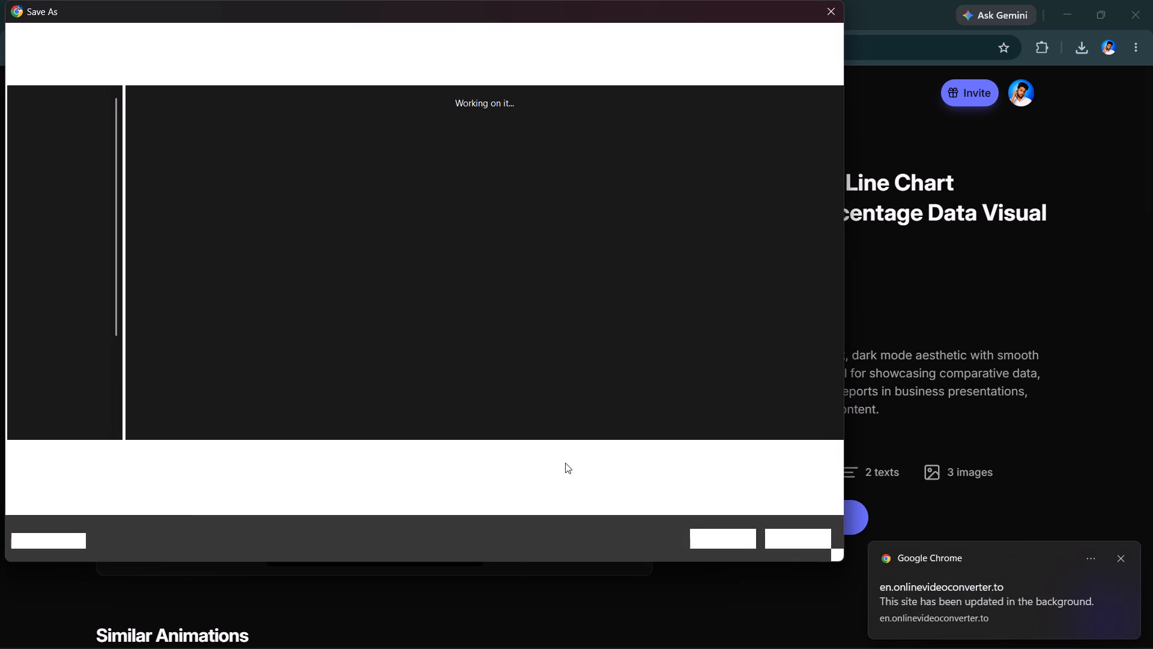
click(712, 540)
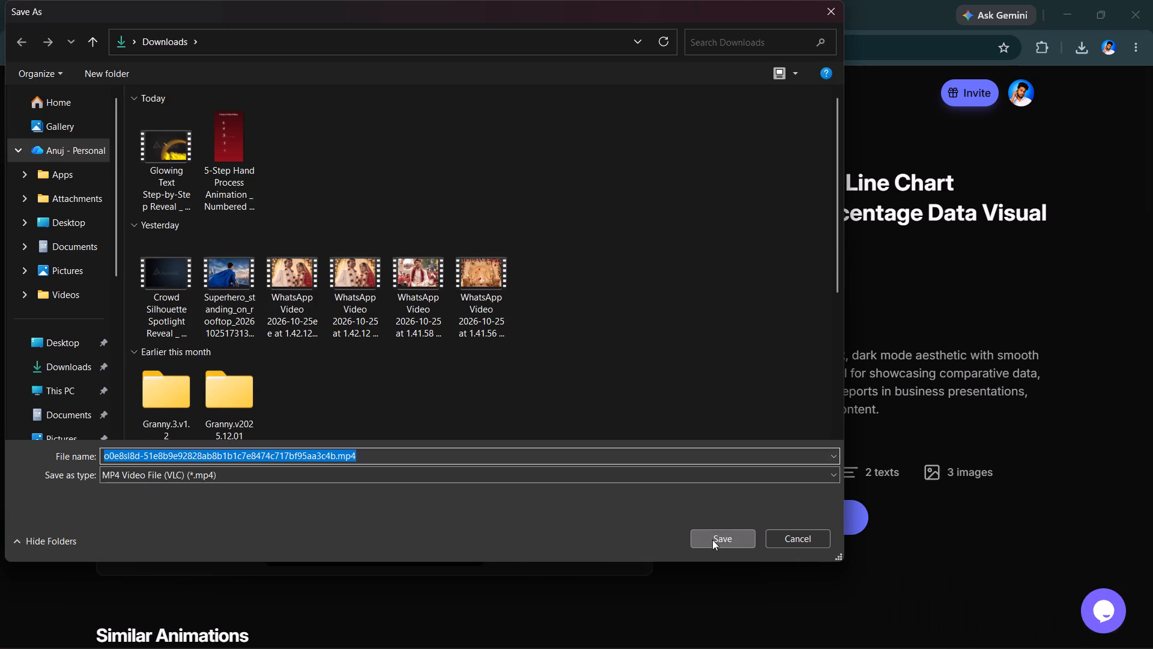
Switch to CapCut, put the playhead at the timeline's end, and import the newly downloaded line chart video from Downloads.
click(770, 636)
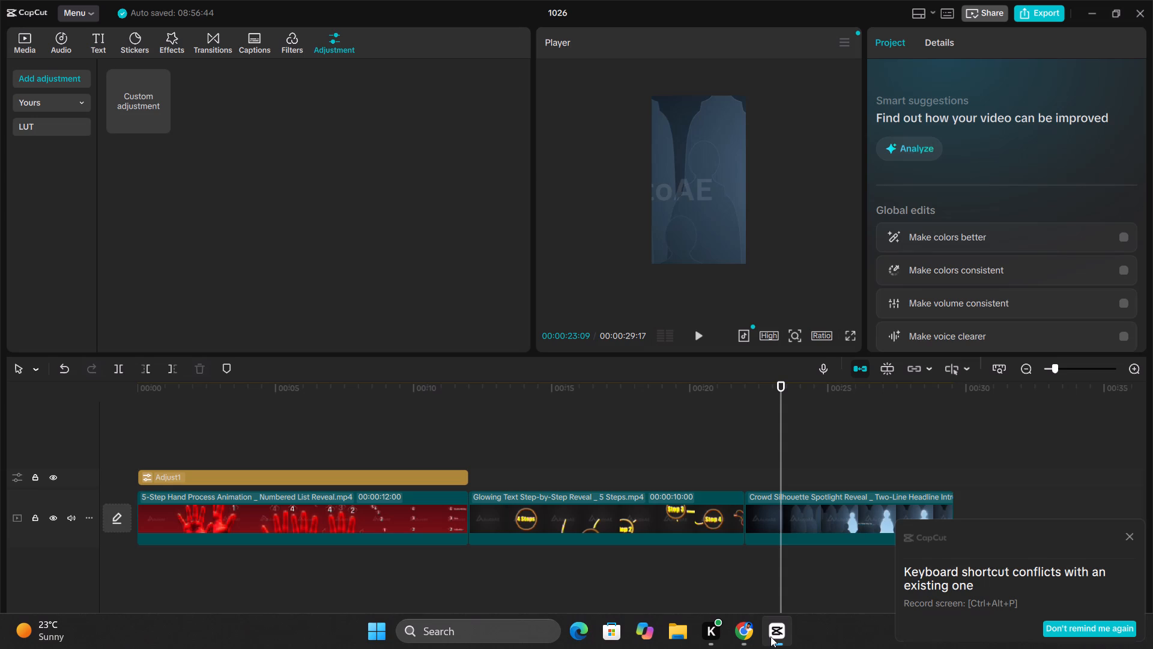
drag(780, 436, 791, 441)
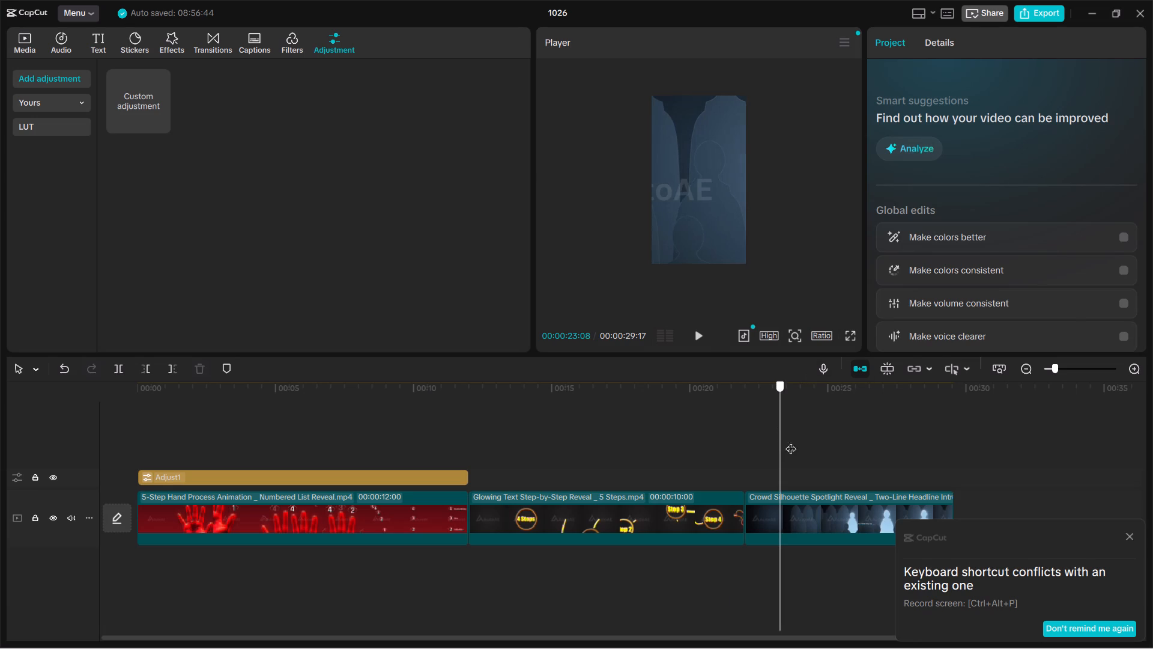
drag(791, 441, 975, 475)
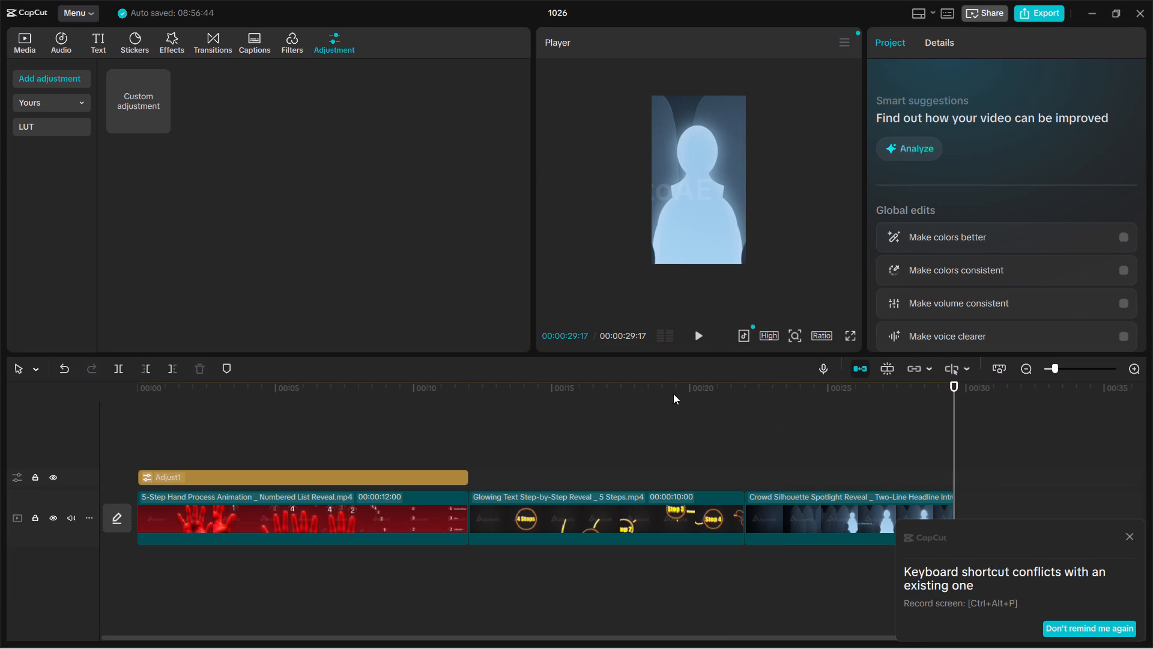
click(26, 37)
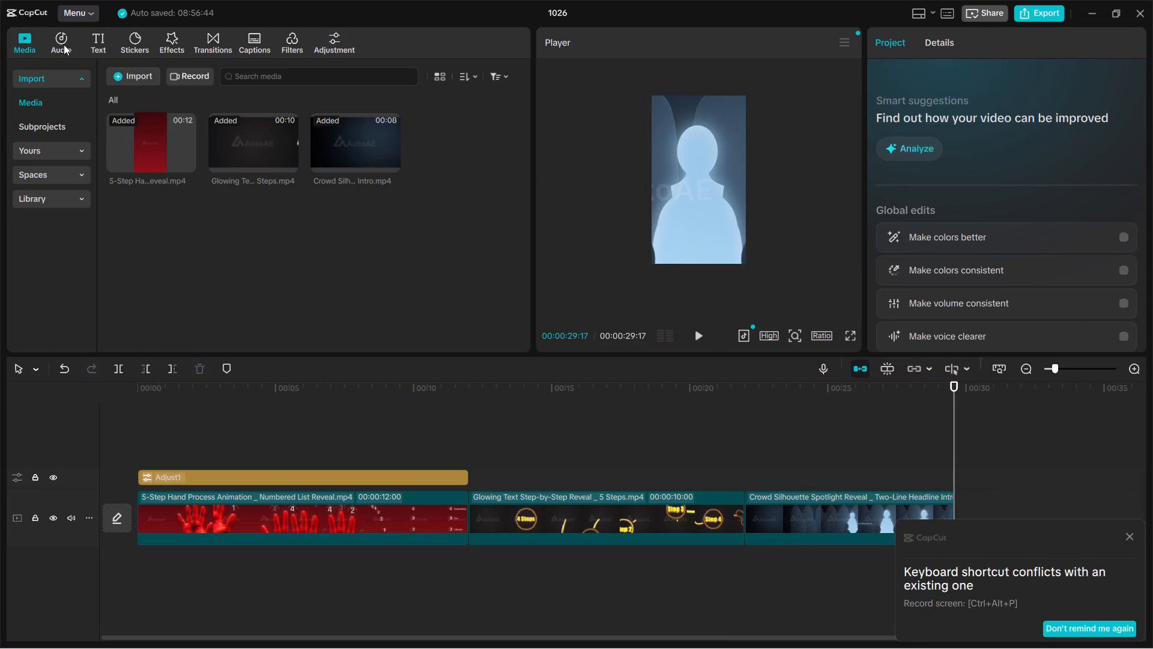
click(131, 66)
click(135, 79)
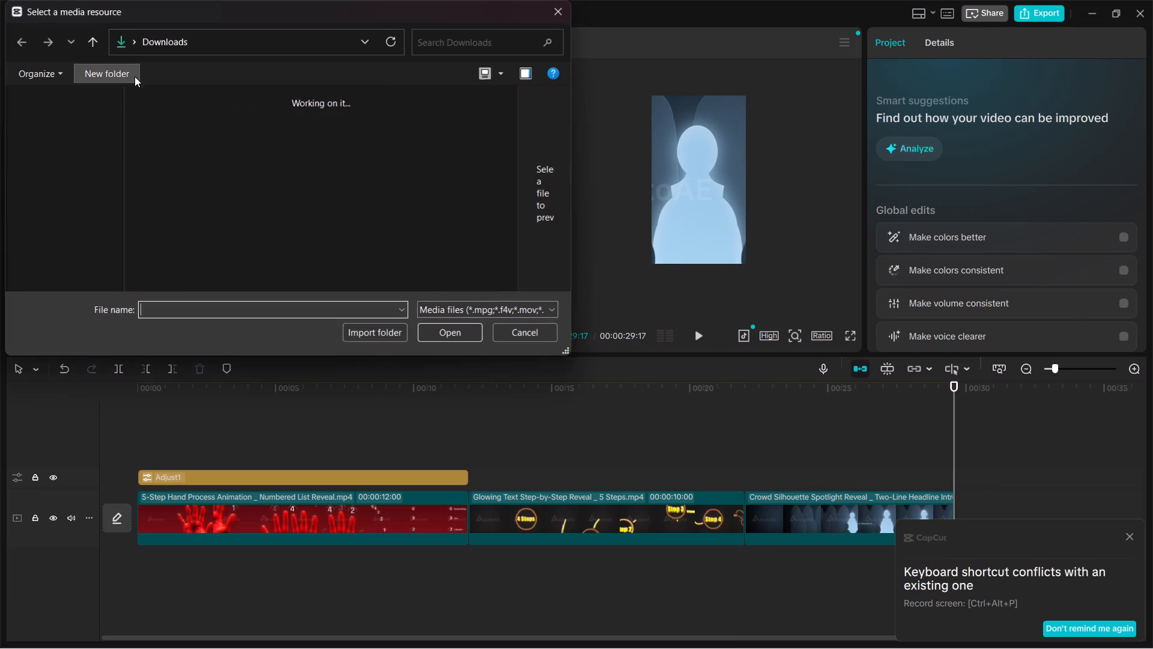
click(173, 135)
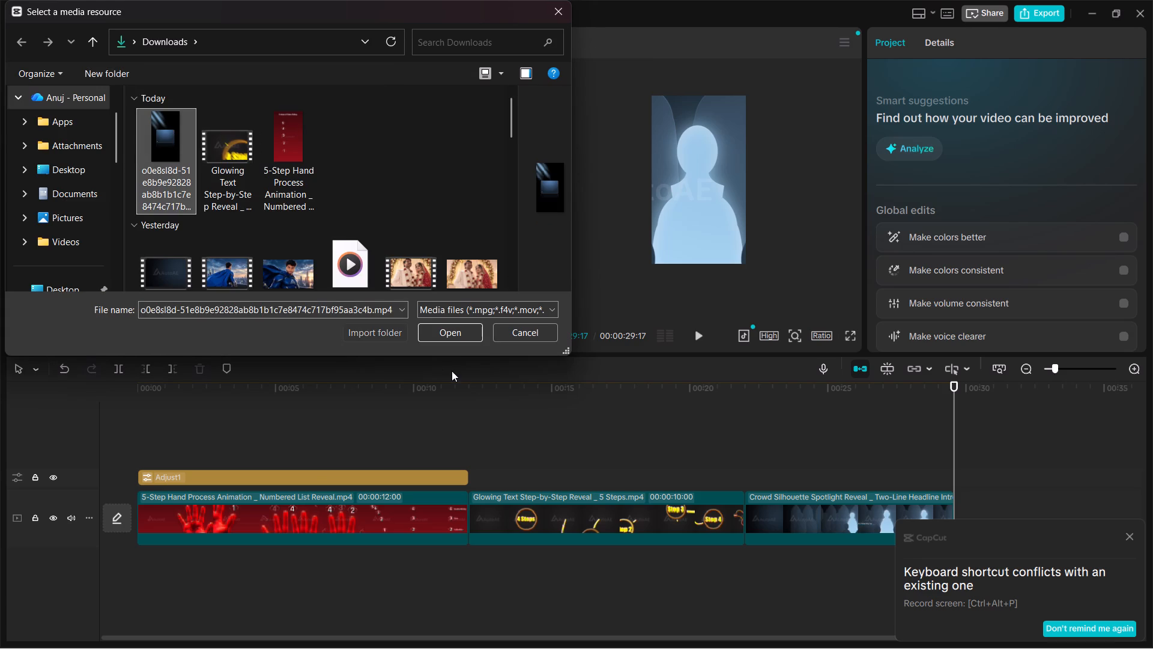
click(456, 329)
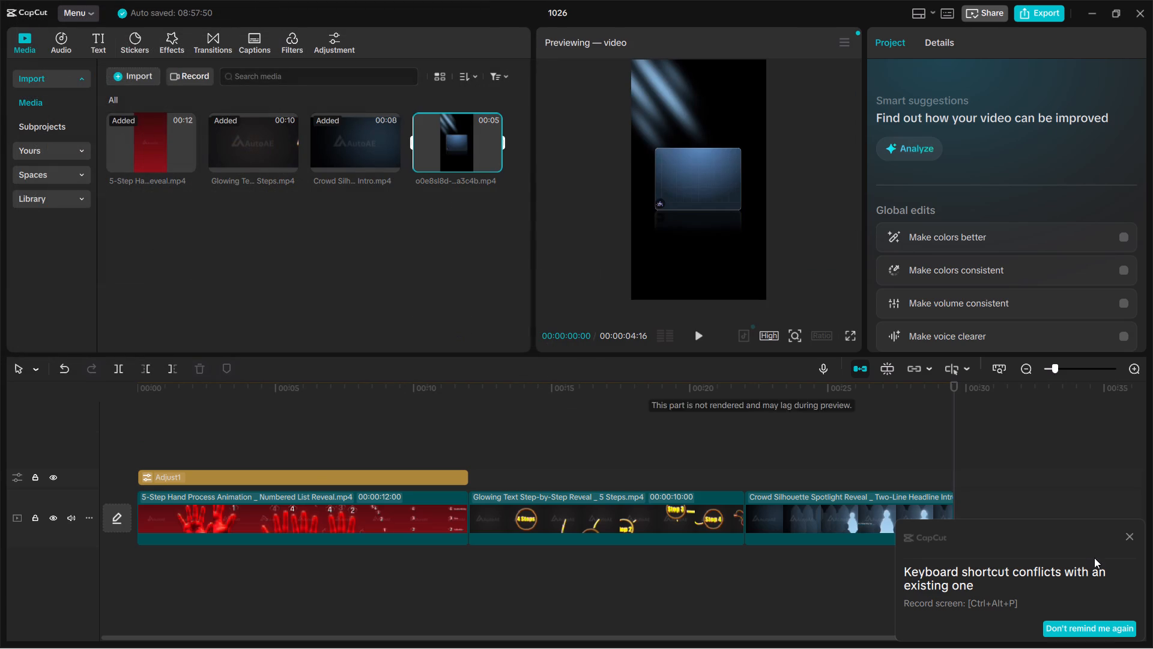
click(1128, 537)
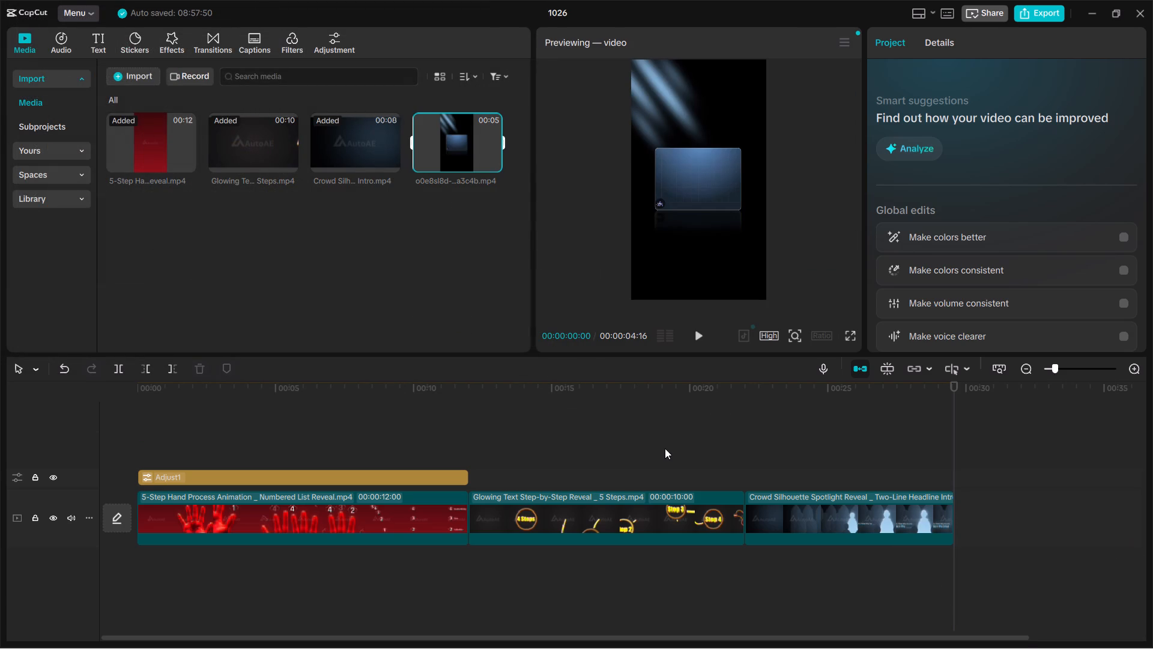
Place the line chart video on the main track directly after the Crowd Silhouette Spotlight Reveal clip.
drag(450, 136, 903, 481)
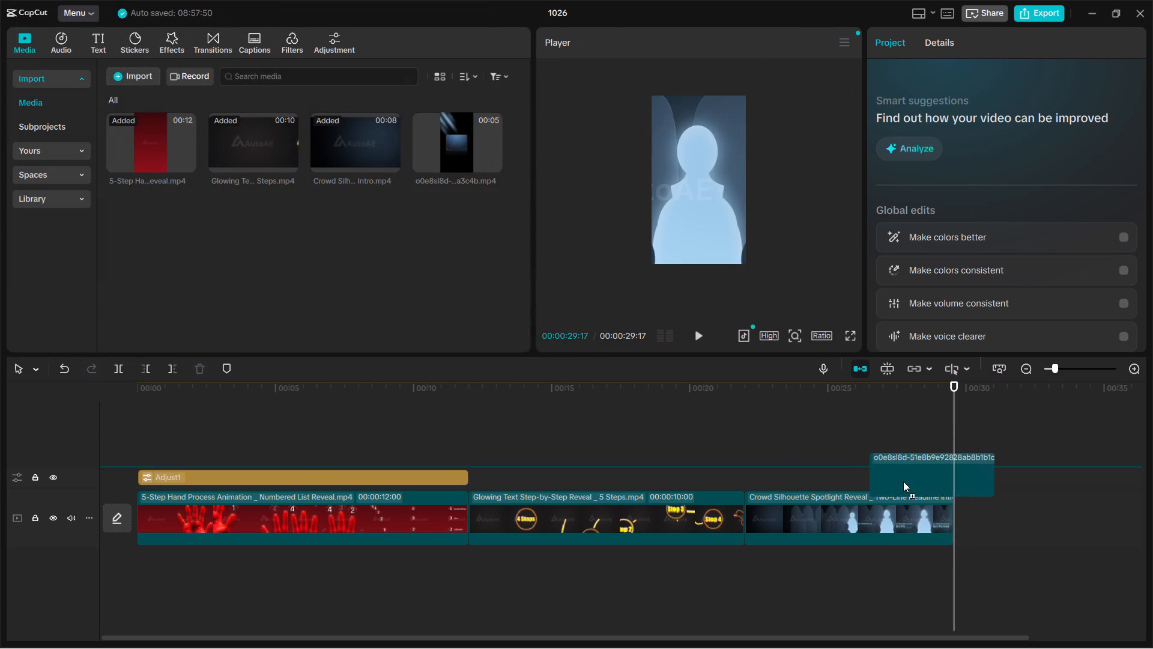
drag(903, 481, 960, 523)
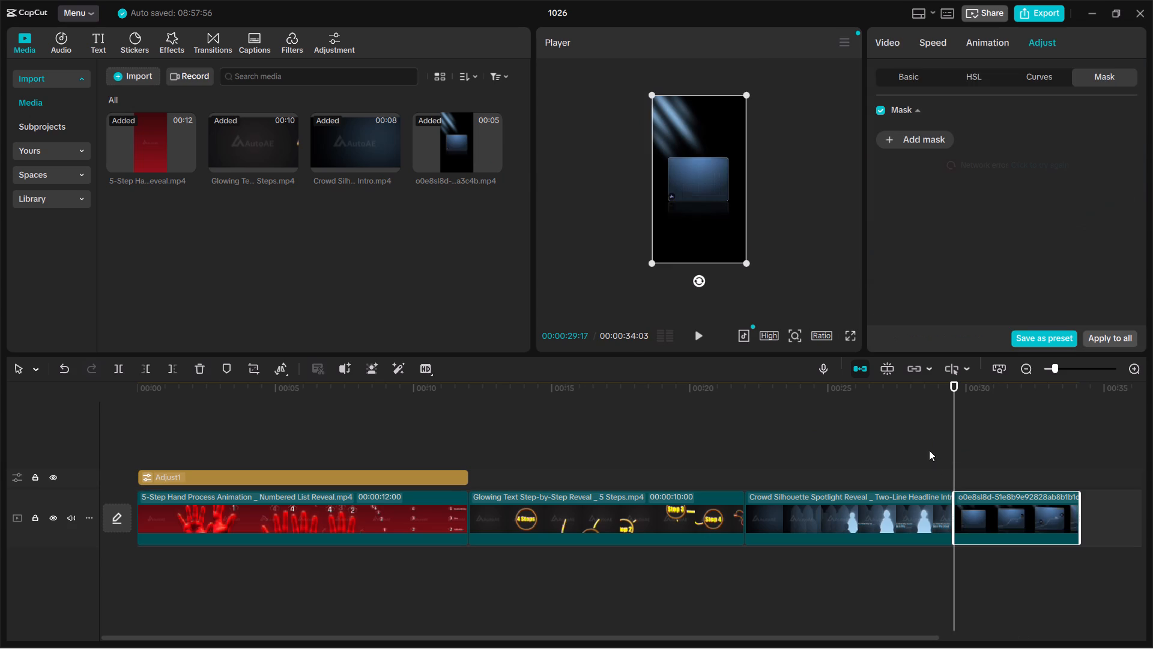
Preview the passage from the Crowd Silhouette clip into the line chart clip.
drag(954, 433, 803, 462)
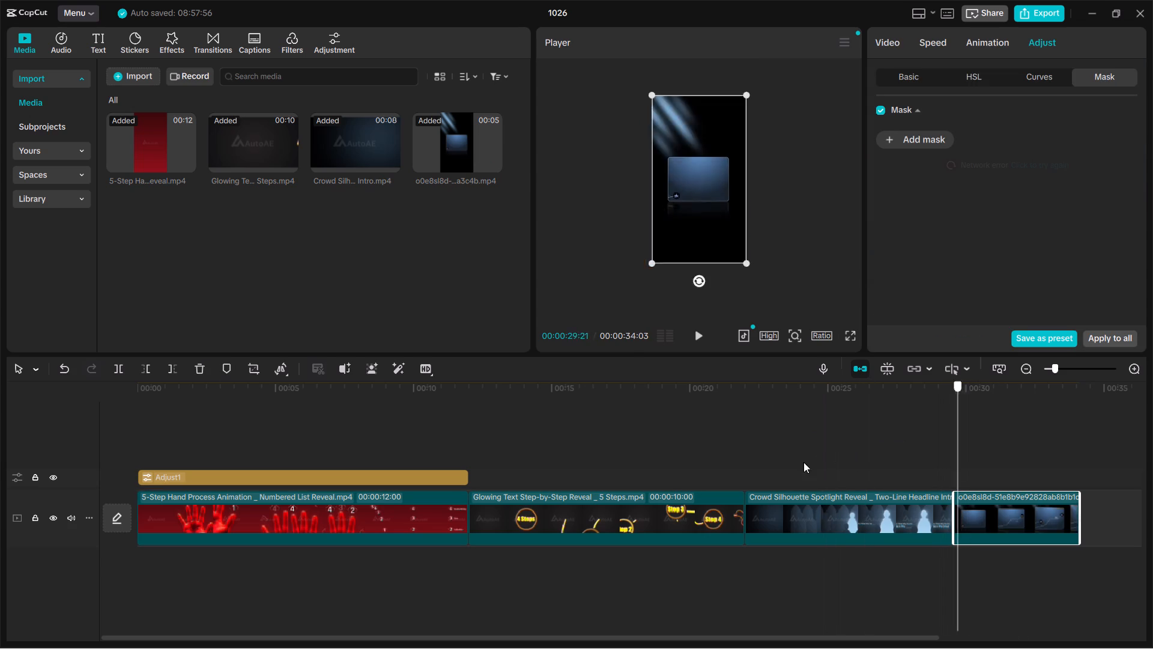
drag(803, 462, 714, 467)
click(697, 338)
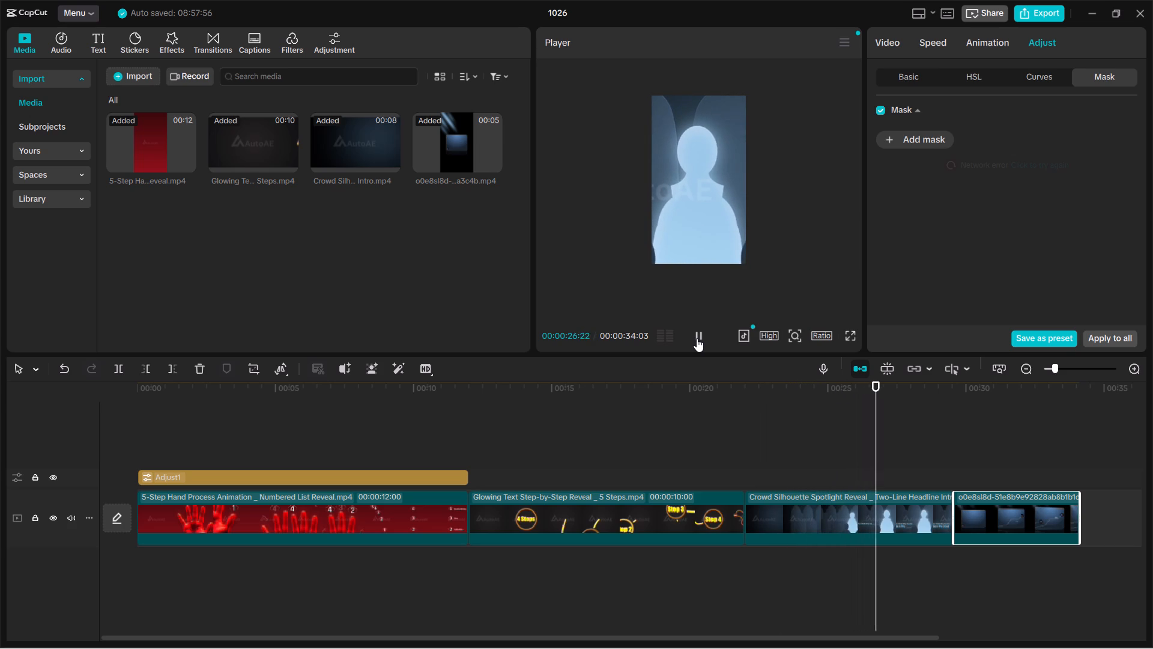
drag(926, 440, 978, 453)
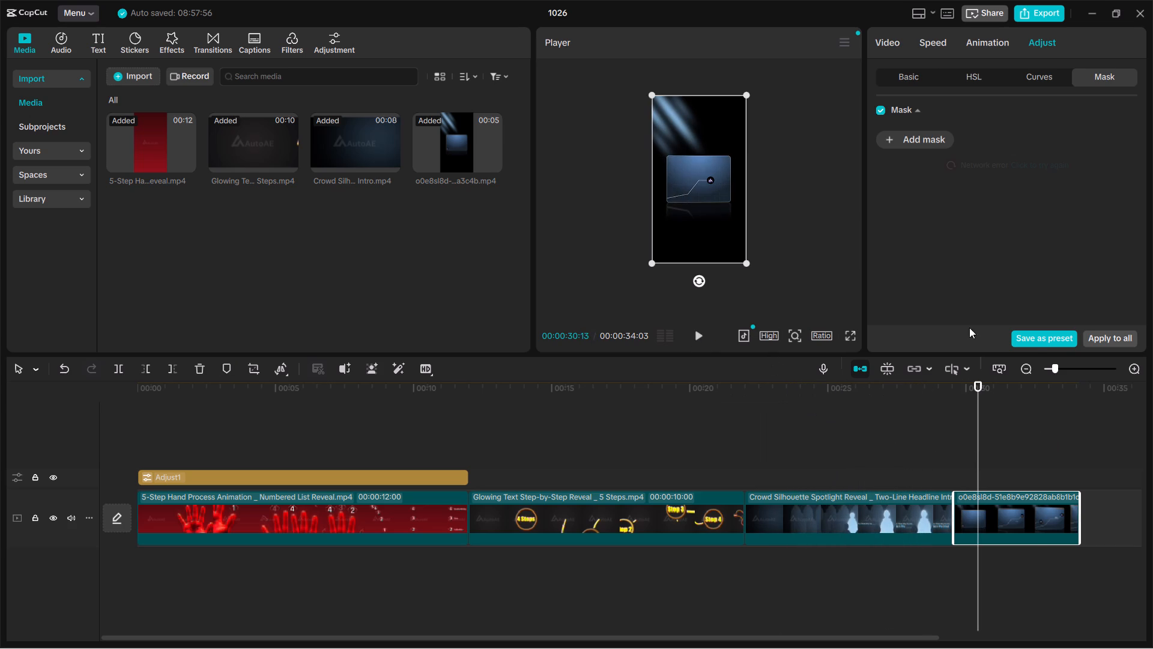
Lower the red hue in the line chart clip's HSL adjustment.
click(1009, 520)
click(1009, 520)
click(1033, 41)
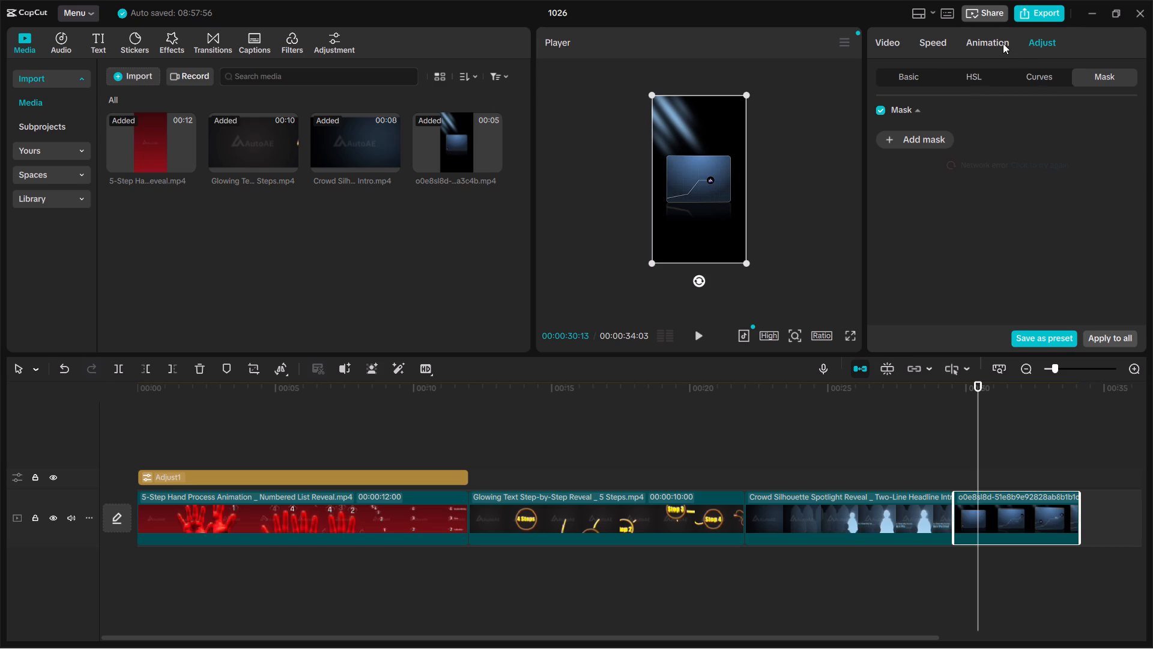
click(1003, 43)
click(1045, 40)
click(1043, 40)
click(961, 81)
drag(952, 183, 895, 189)
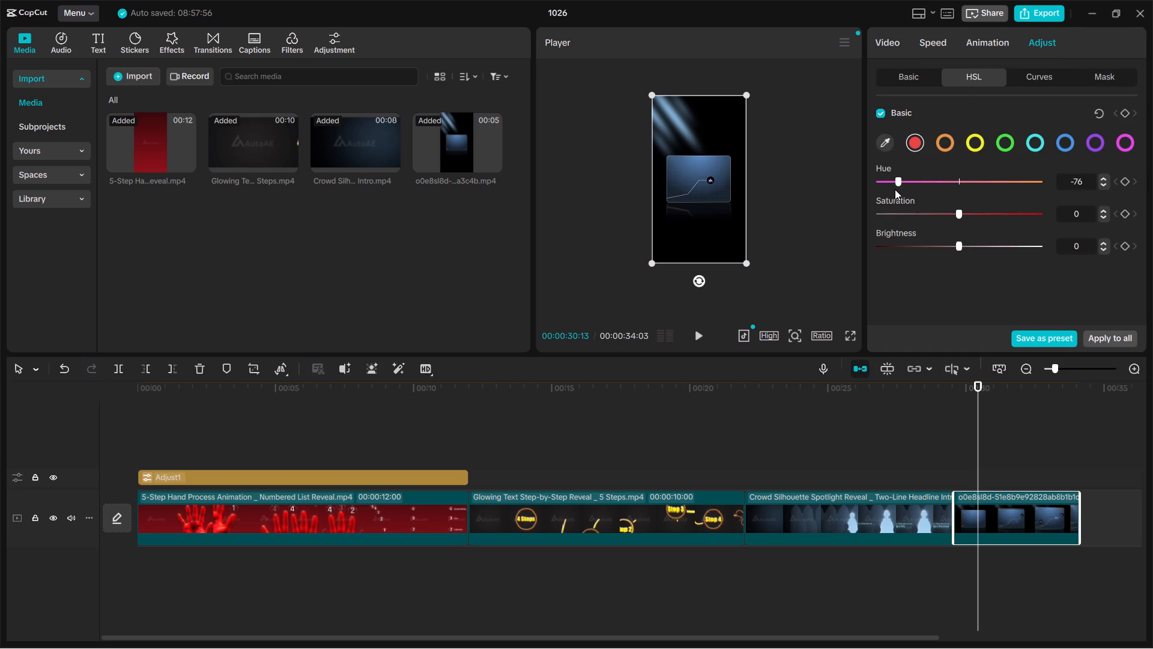
drag(895, 189, 931, 190)
Raise the line chart clip's saturation to 21 in the basic colour adjustments.
click(897, 74)
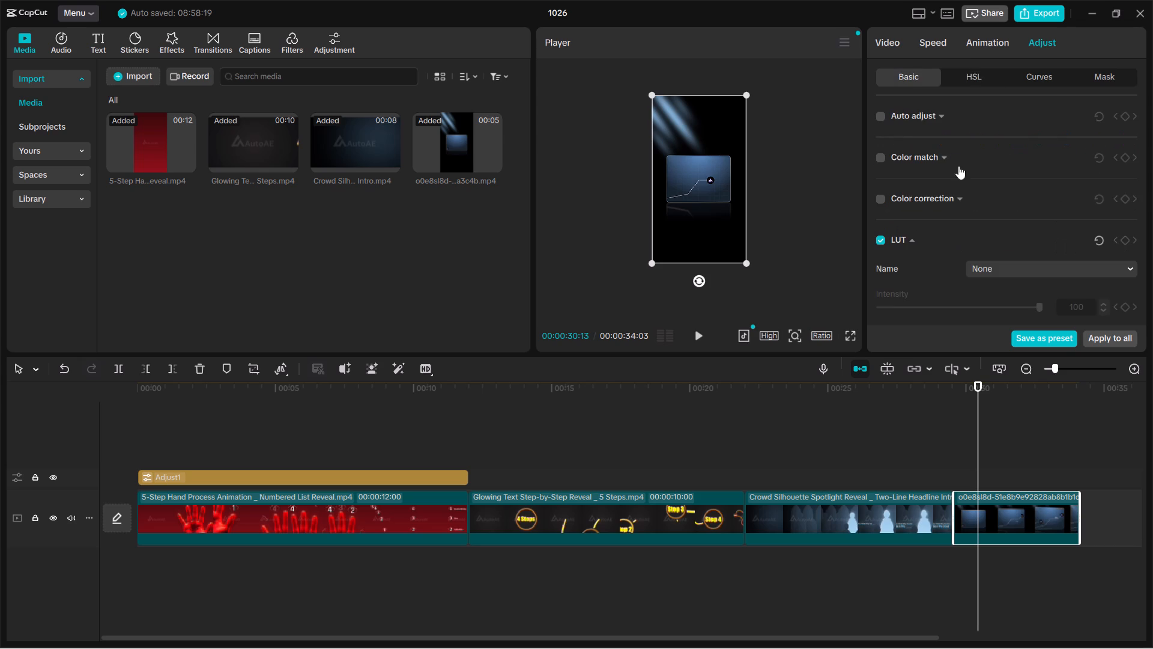
scroll(960, 185, up, 16)
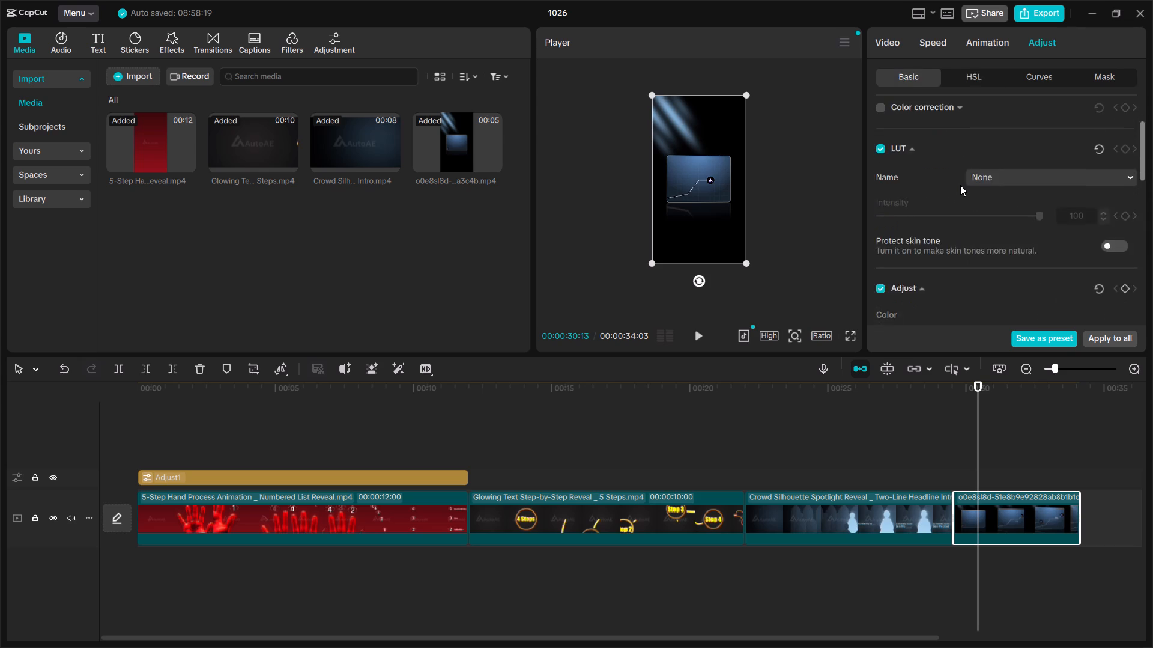
scroll(960, 185, up, 1)
scroll(960, 185, down, 10)
scroll(960, 185, up, 5)
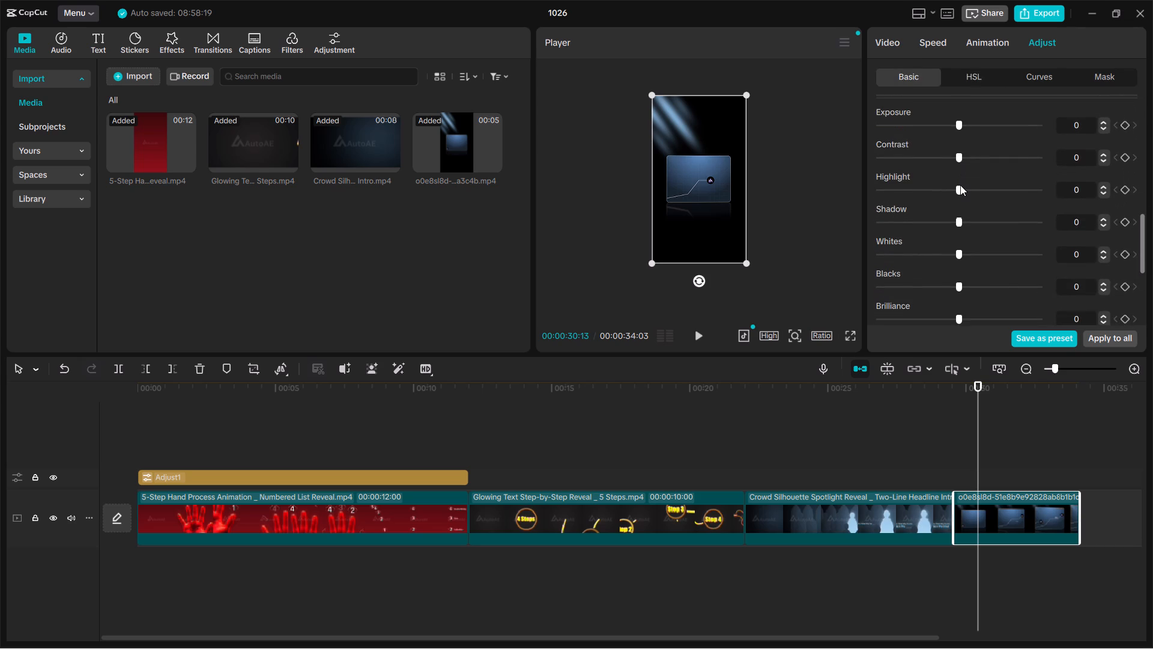
scroll(960, 185, up, 1)
click(960, 185)
scroll(960, 185, up, 3)
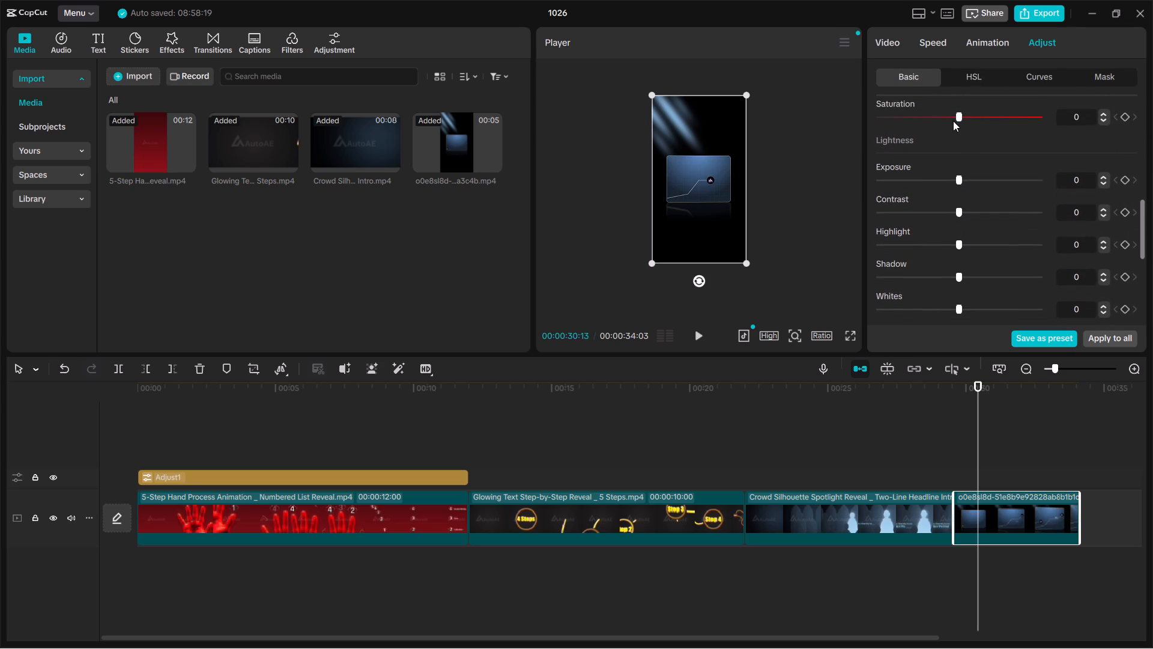
drag(957, 118, 991, 120)
Set the line chart clip's tint to 50.
scroll(991, 120, up, 1)
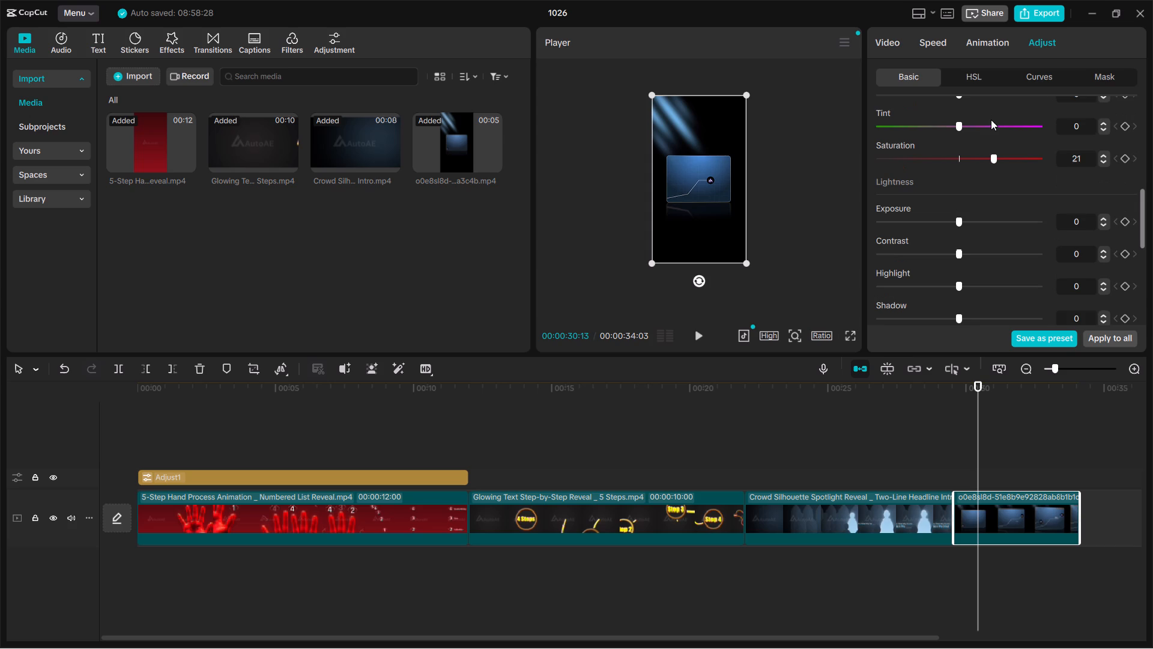
scroll(991, 120, up, 1)
drag(982, 131, 989, 124)
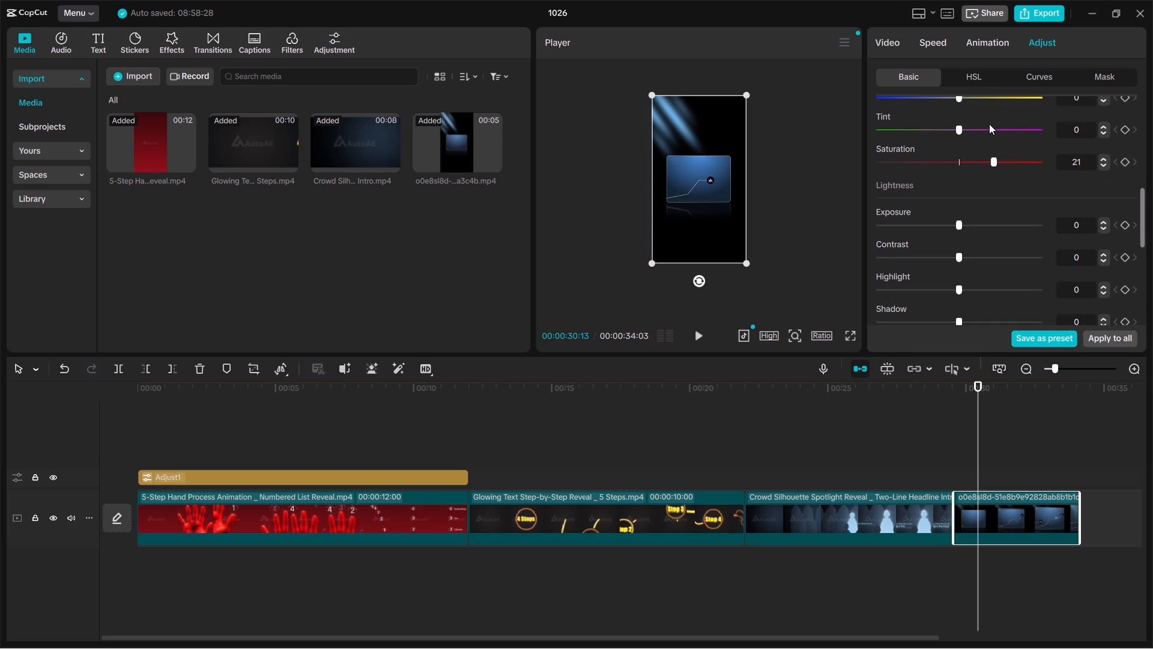
drag(989, 124, 1108, 136)
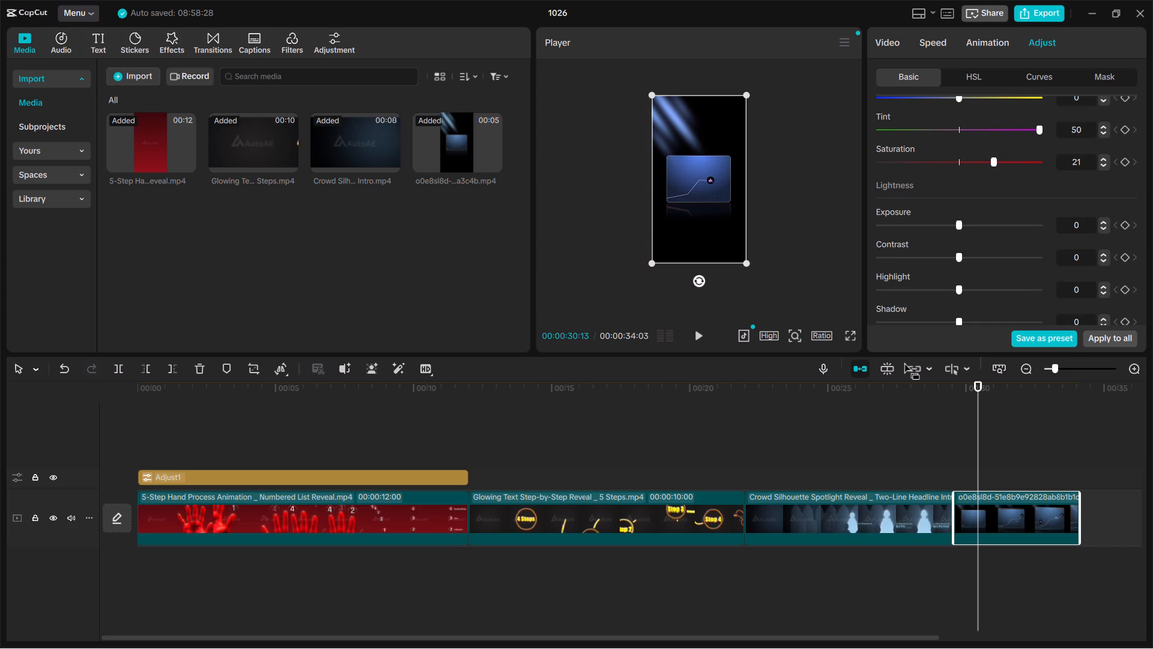
Set the line chart clip's brilliance to 50 in the lightness adjustments.
scroll(996, 281, down, 4)
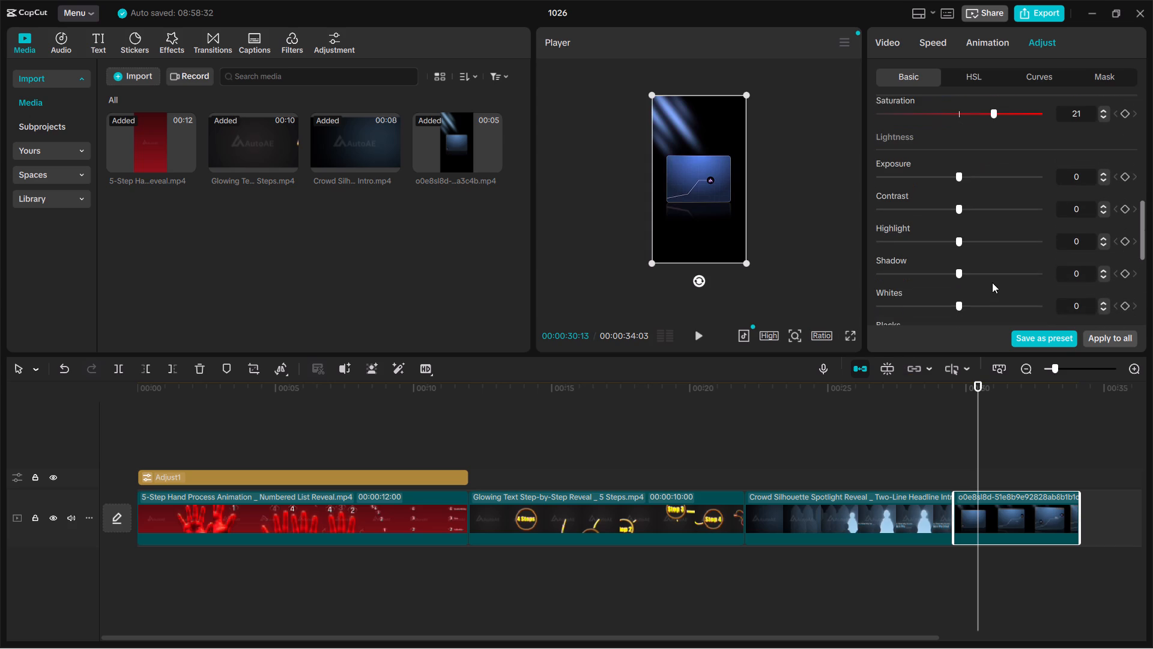
scroll(992, 282, down, 5)
drag(959, 265, 1046, 279)
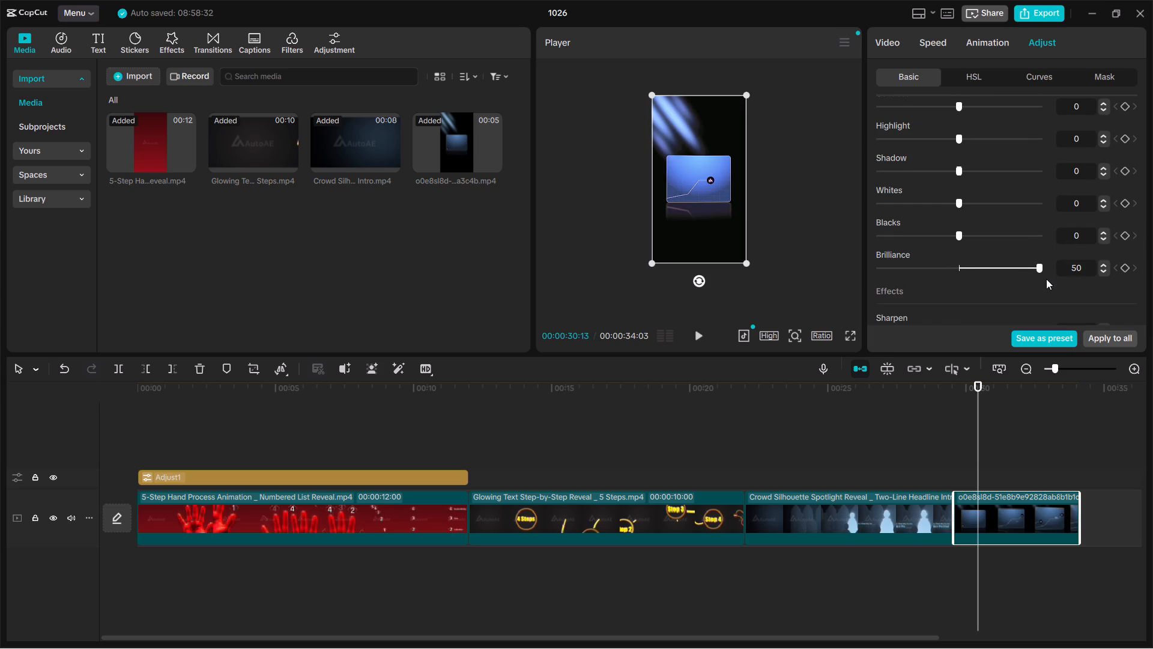
Set the line chart clip's sharpen effect to 29 and raise its vignette to the maximum.
scroll(990, 229, down, 2)
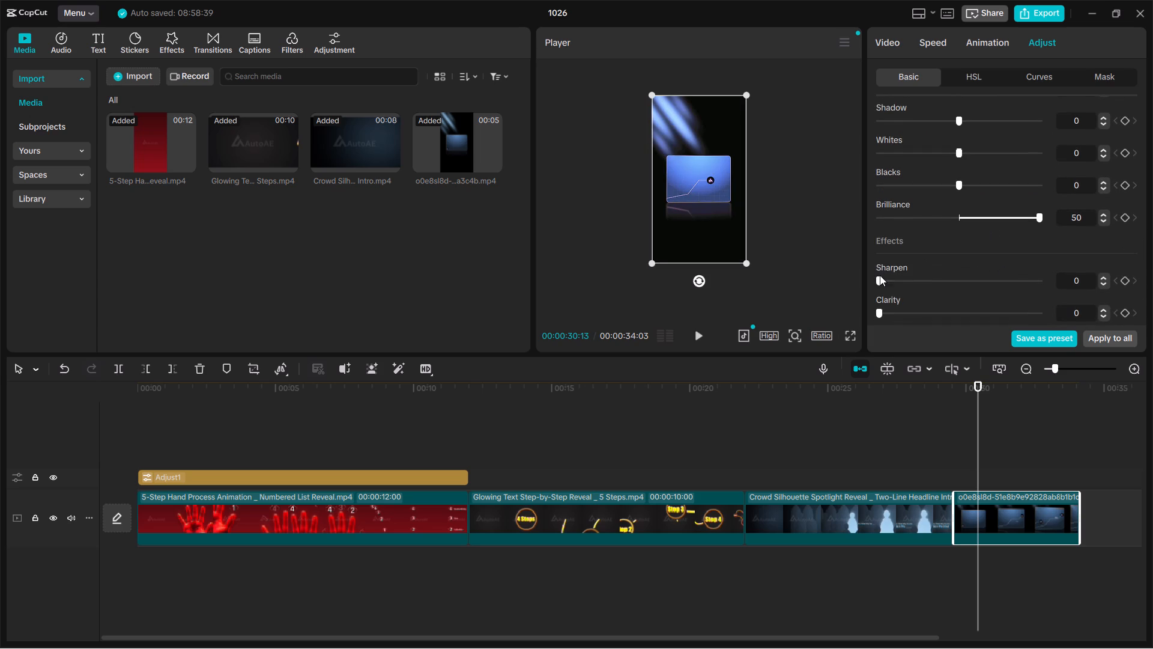
drag(896, 276, 1056, 284)
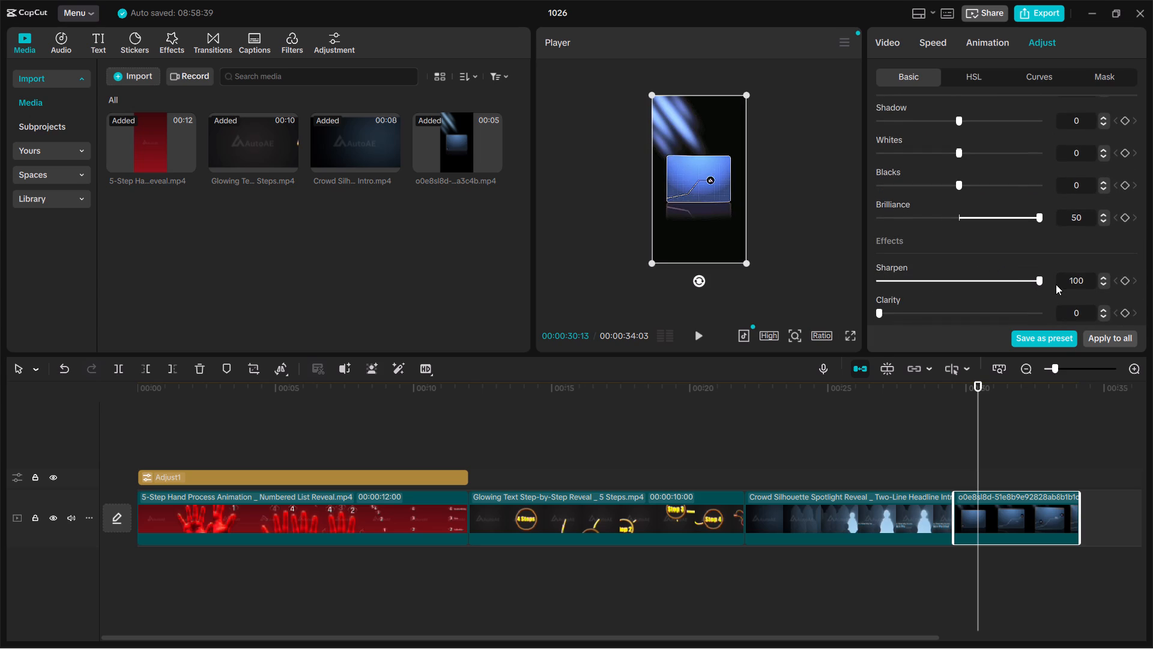
drag(1056, 284, 925, 290)
scroll(925, 290, down, 13)
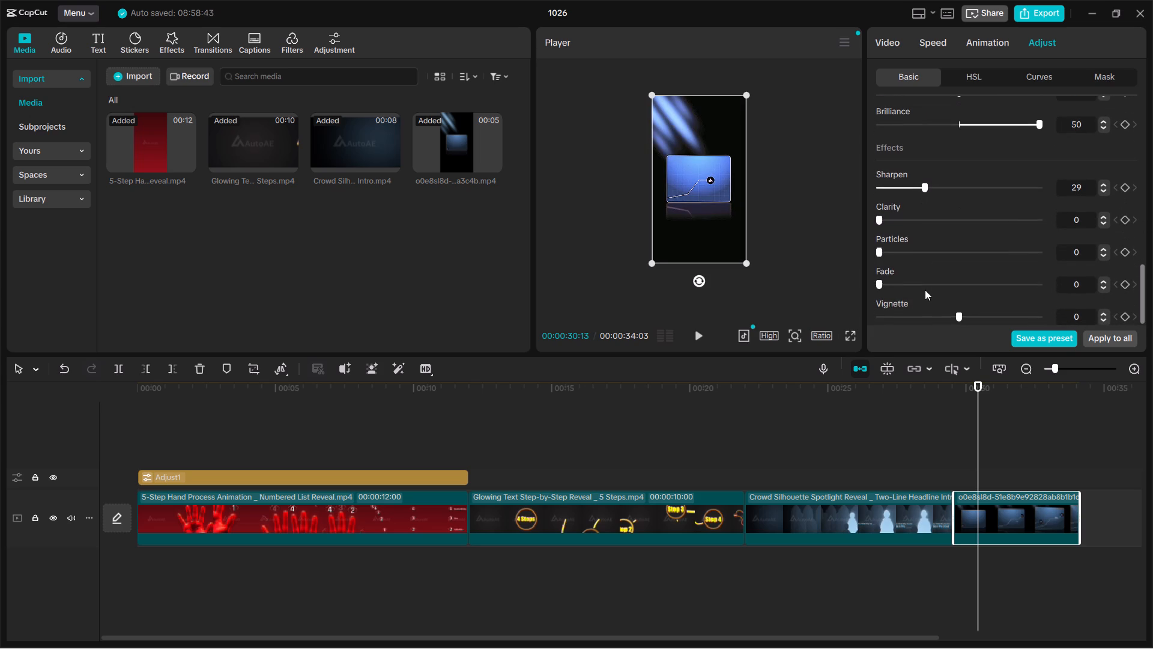
drag(964, 320, 971, 320)
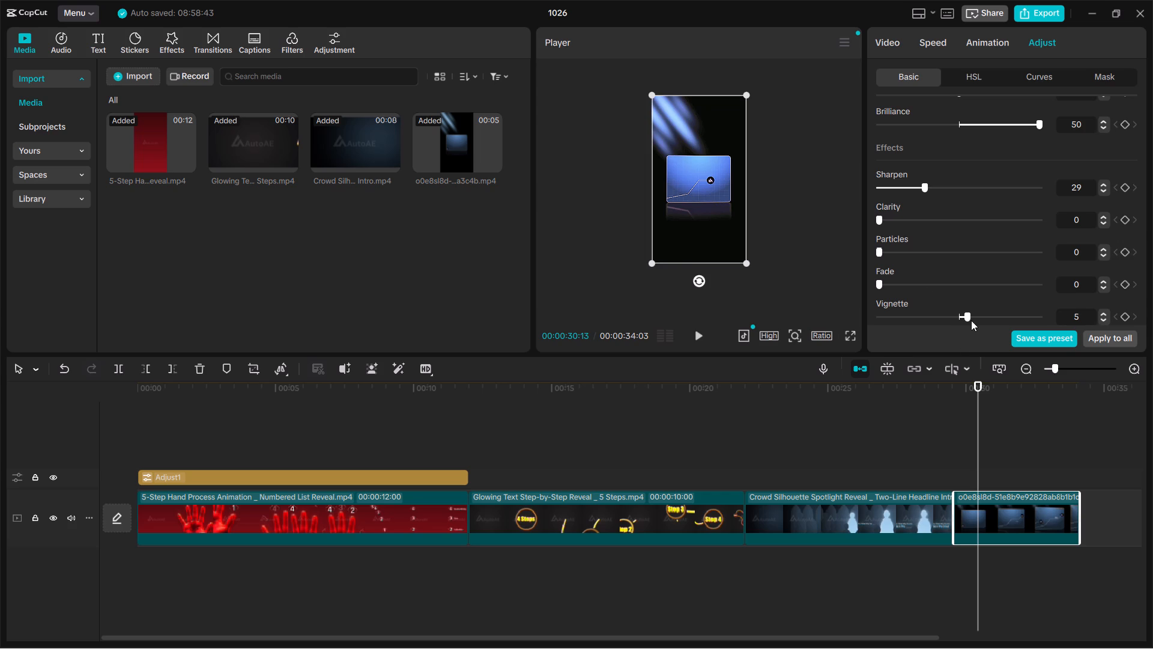
drag(971, 320, 1139, 318)
In the line chart clip's HSL adjustments, set the red hue to -100 and saturation to 100, and raise its brightness slightly.
click(1027, 425)
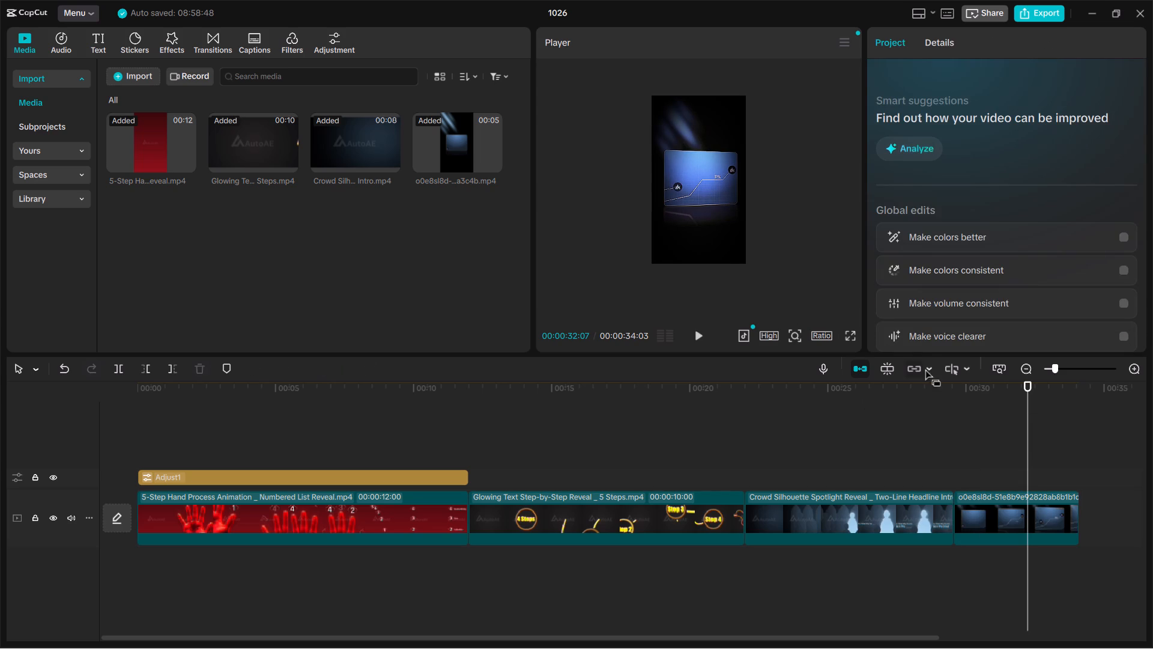
click(974, 504)
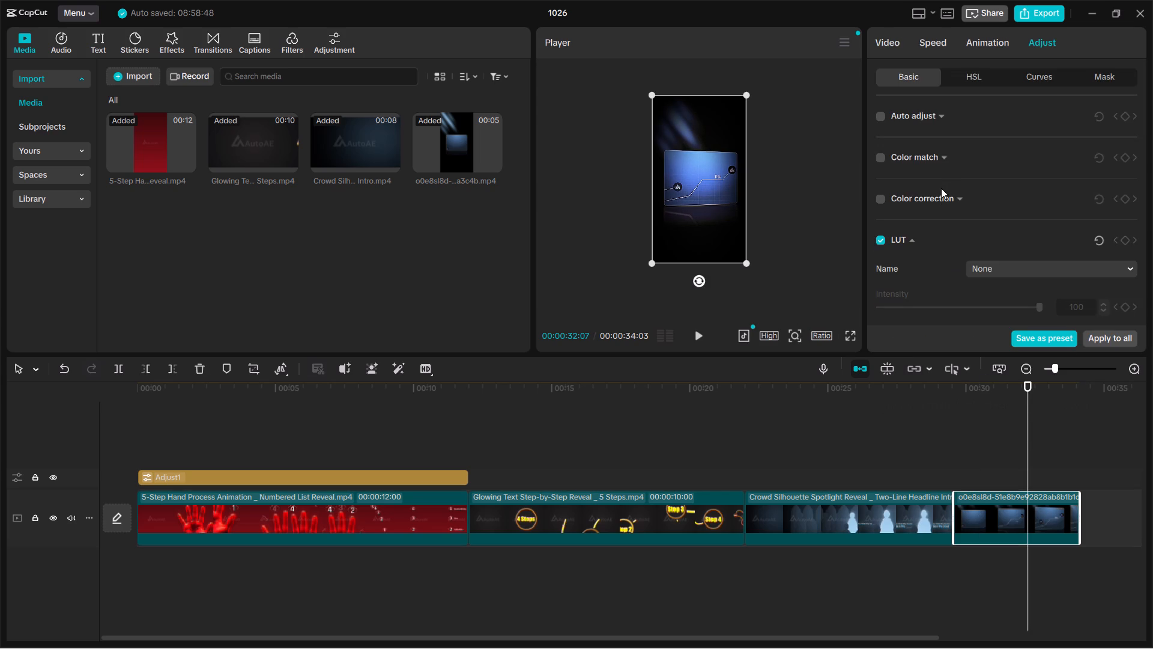
scroll(941, 188, down, 8)
scroll(941, 188, up, 3)
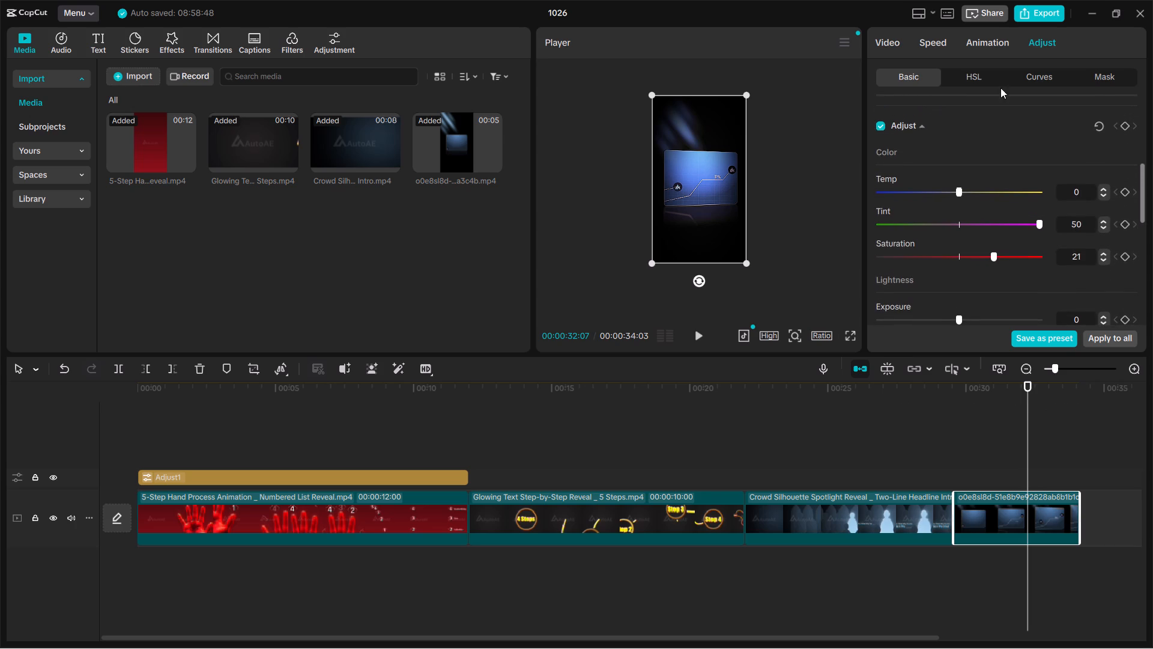
click(979, 74)
drag(939, 183, 868, 198)
drag(965, 215, 1014, 209)
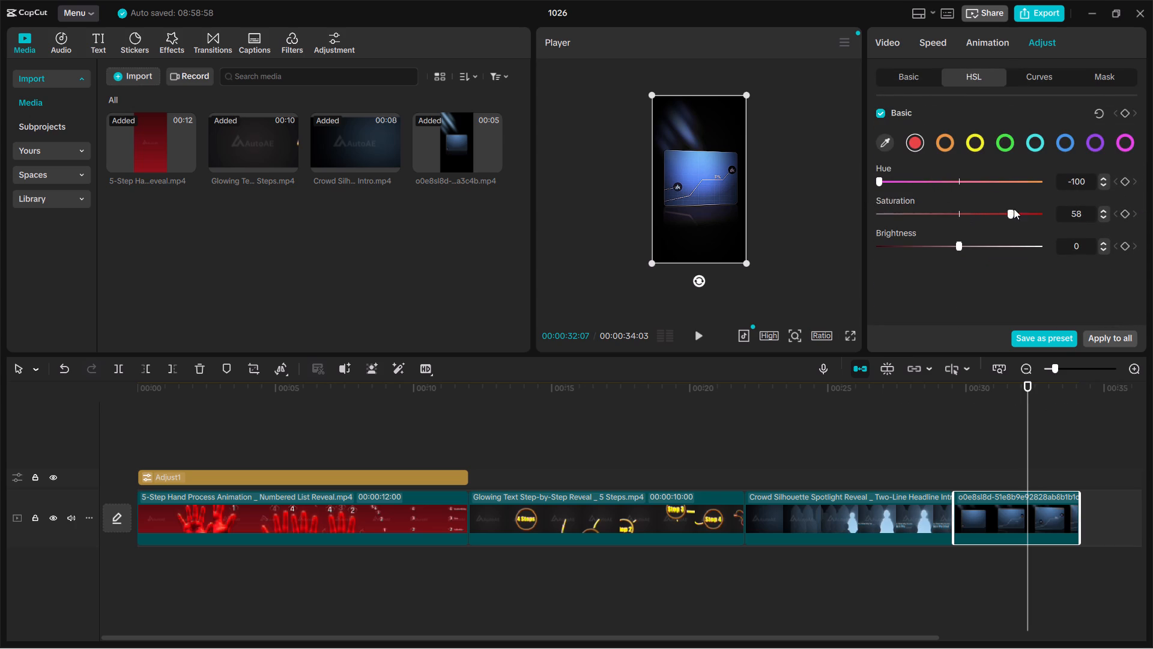
drag(1014, 209, 1068, 216)
drag(949, 243, 978, 249)
drag(978, 249, 974, 251)
Add a point in the upper part of the line chart clip's luma curve and pull it slightly below the diagonal.
click(1061, 77)
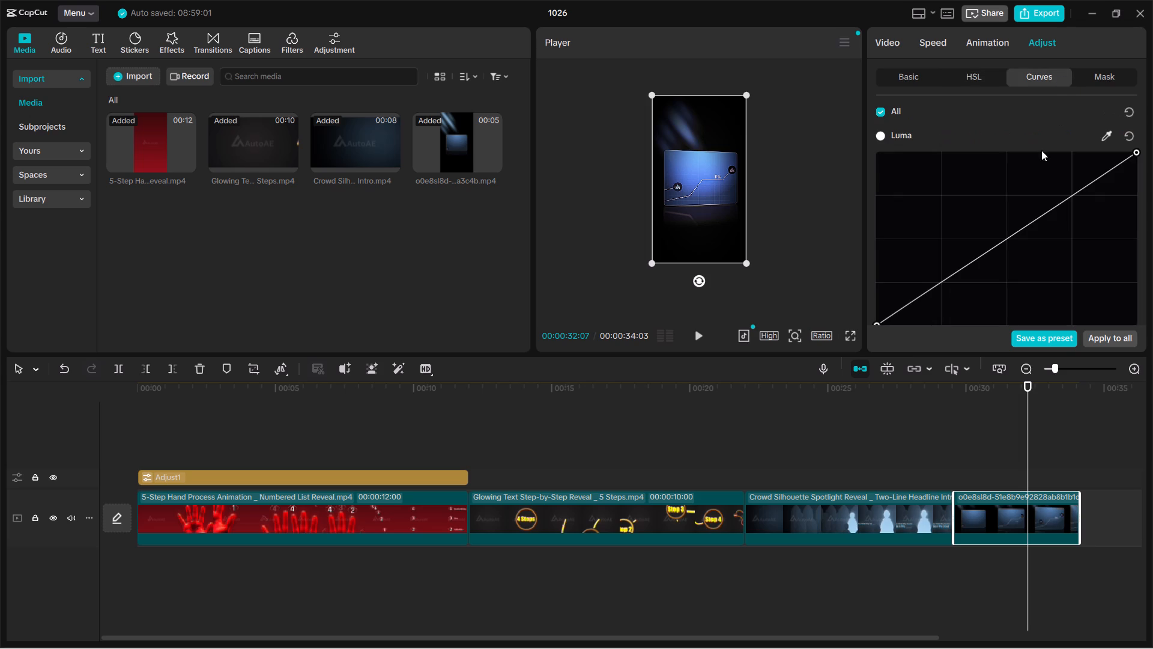
click(1042, 195)
drag(1059, 206, 1061, 206)
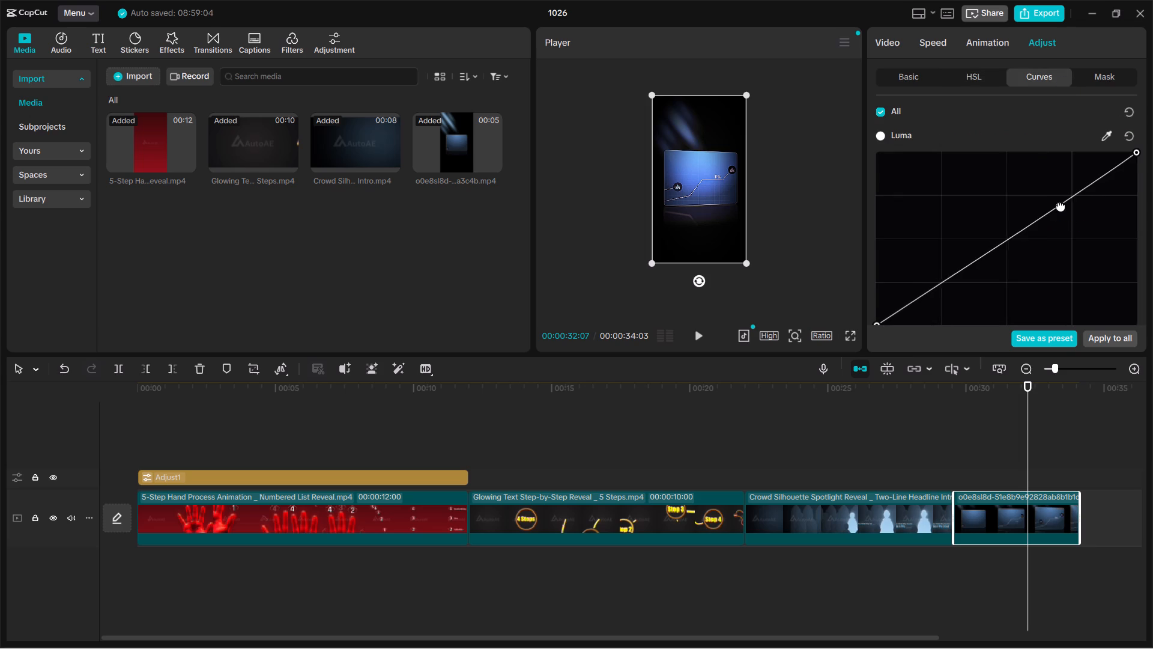
drag(1061, 206, 1065, 211)
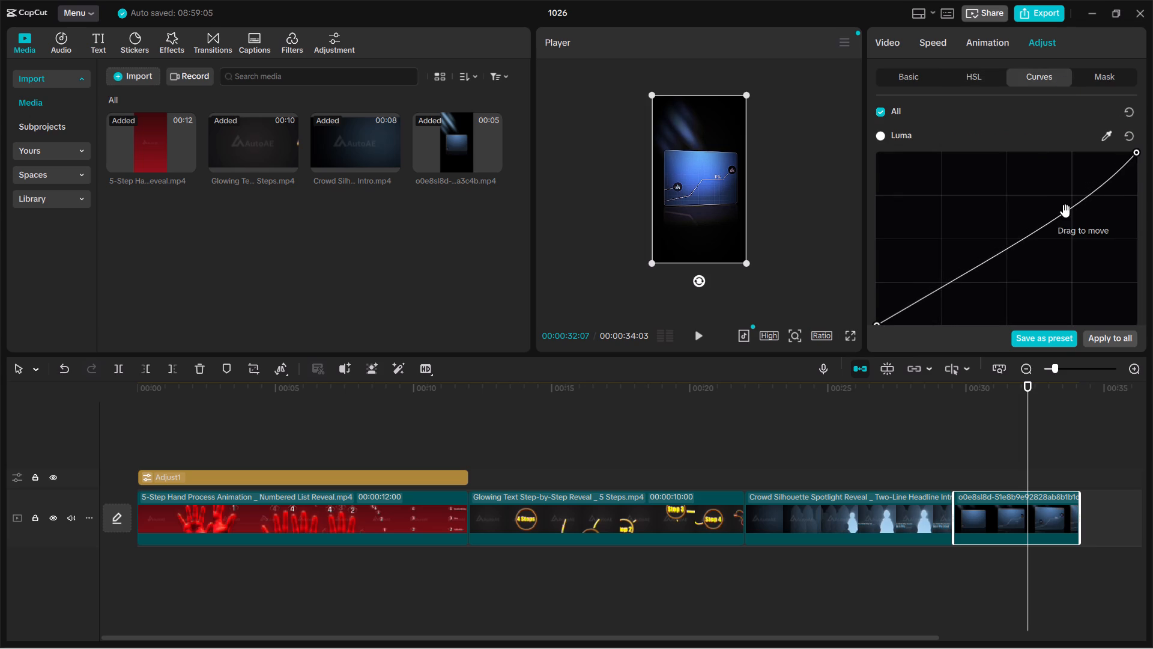